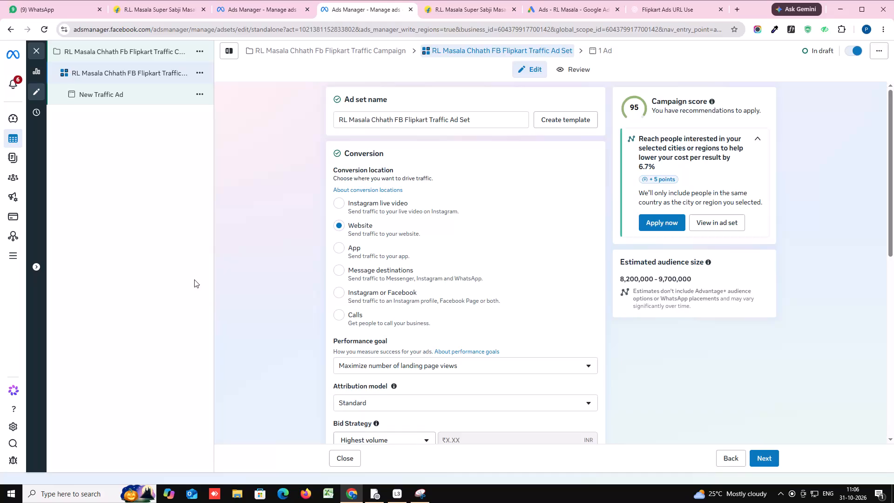
In the ad set's placement settings, limit the platforms to Facebook by excluding Instagram, WhatsApp, Threads and Audience Network.
scroll(270, 273, down, 2)
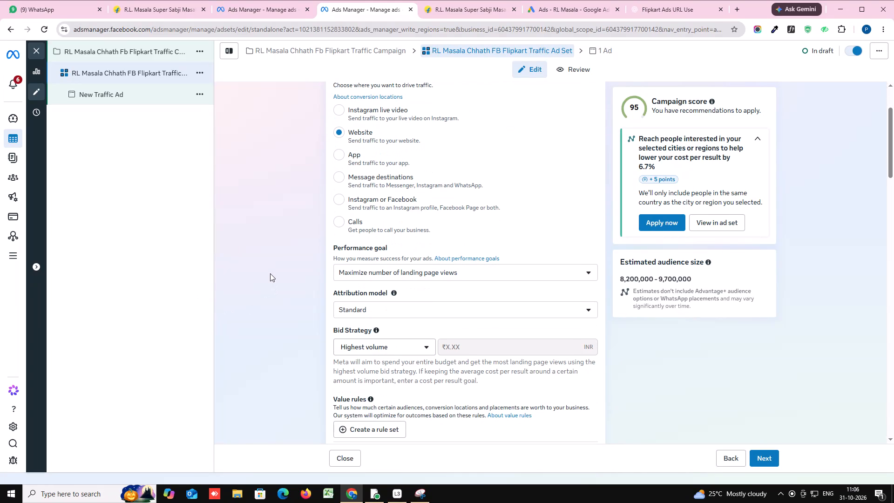
scroll(376, 276, down, 3)
scroll(278, 214, down, 3)
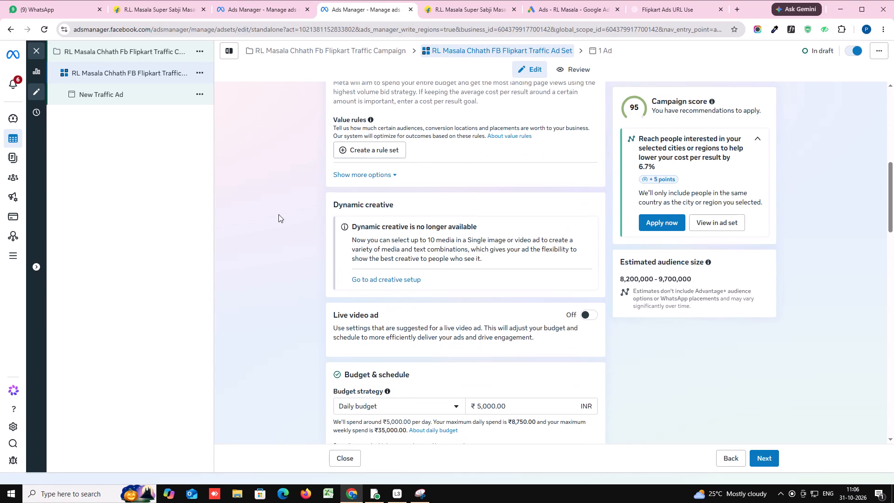
scroll(278, 214, down, 8)
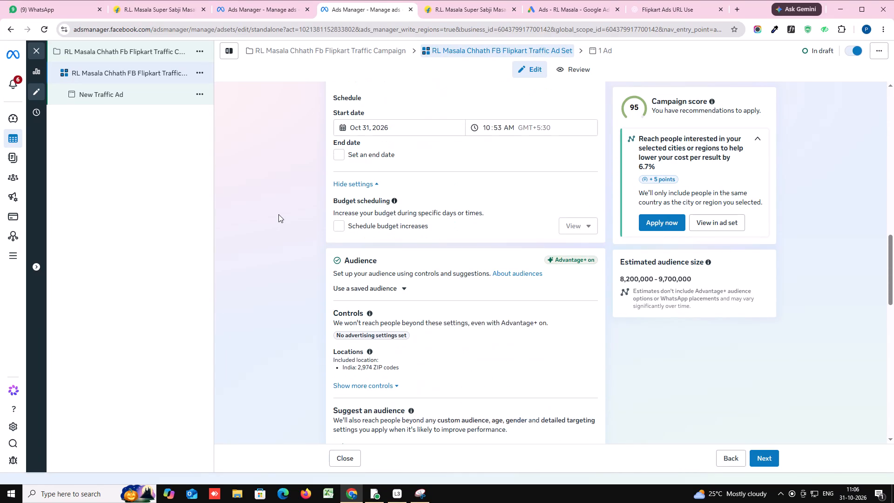
scroll(279, 214, down, 4)
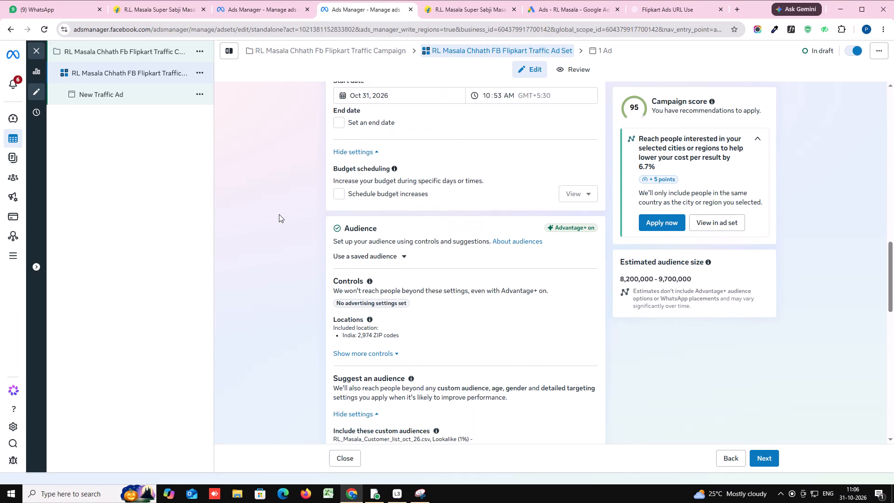
scroll(279, 214, down, 7)
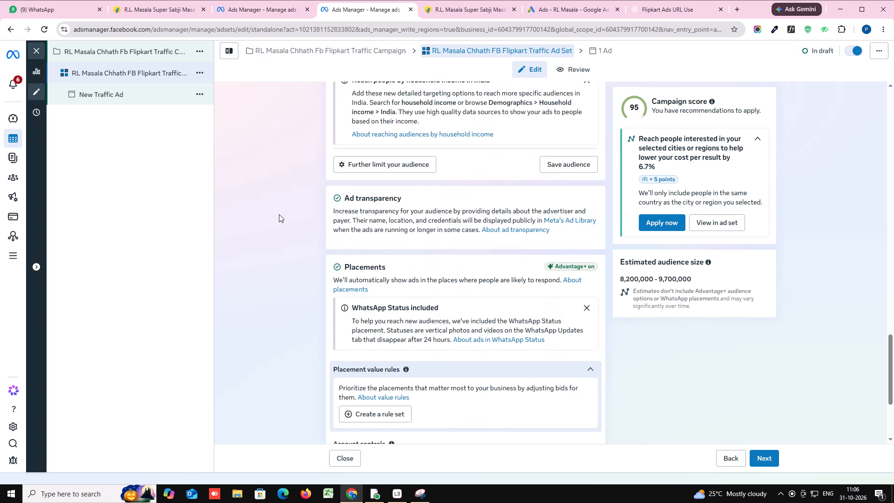
scroll(277, 216, down, 7)
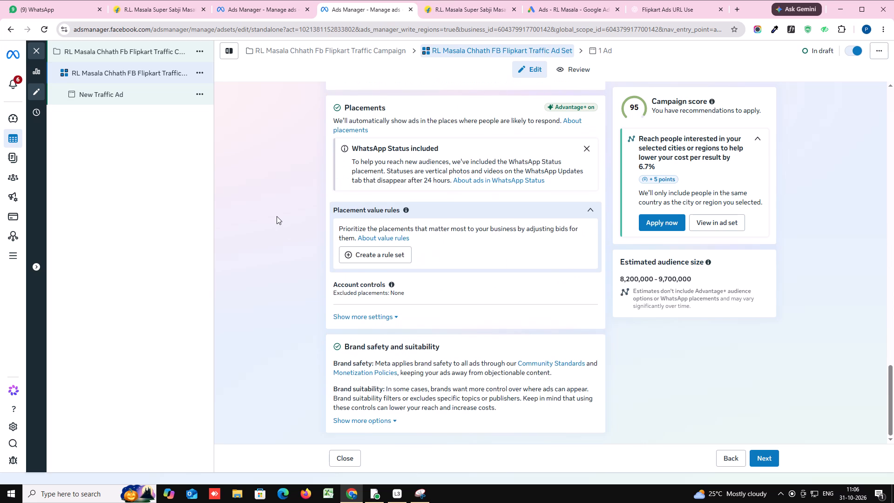
click(369, 316)
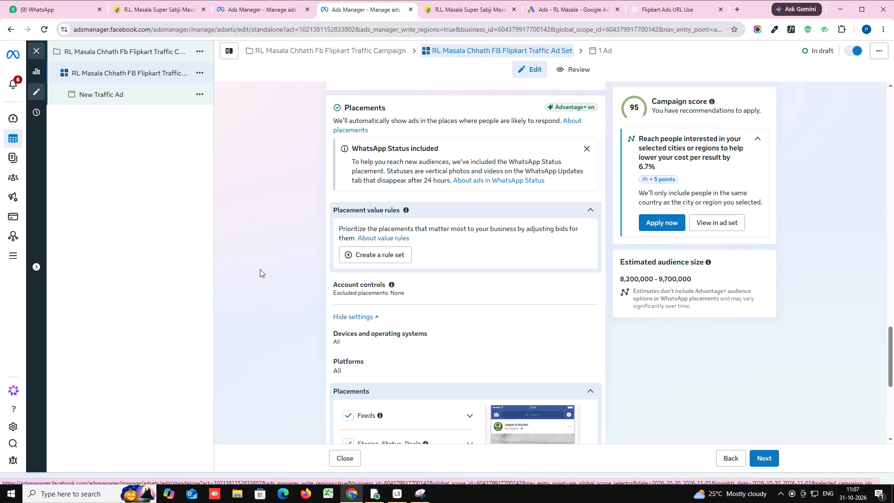
scroll(268, 301, down, 1)
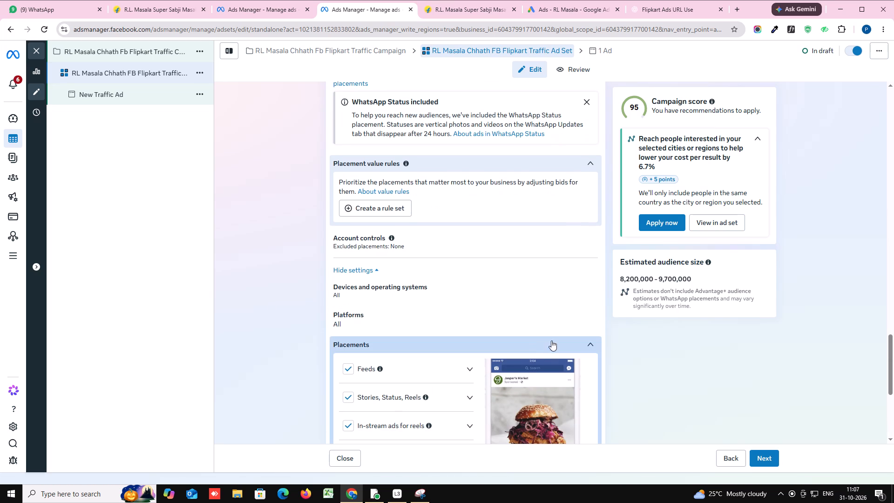
click(588, 318)
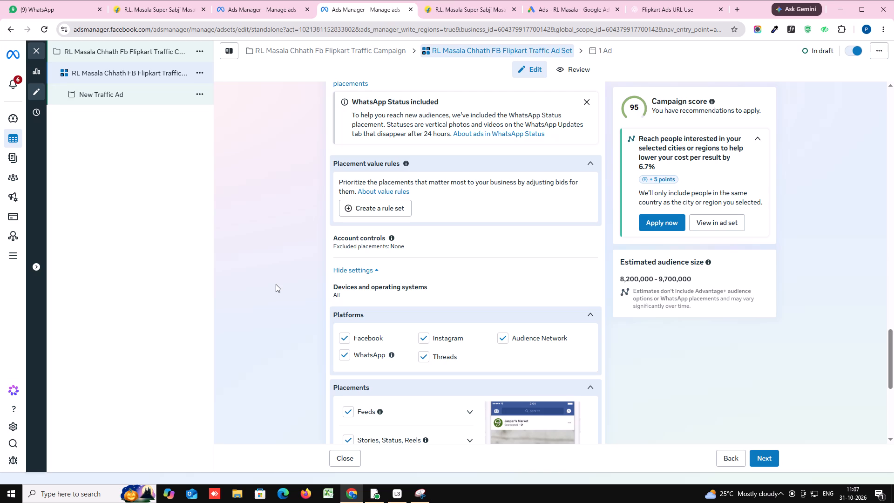
scroll(261, 291, down, 3)
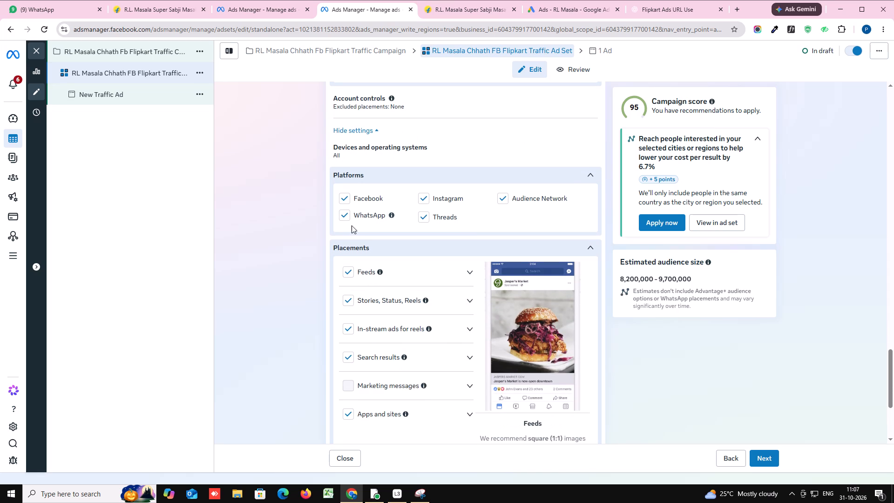
click(422, 199)
click(344, 216)
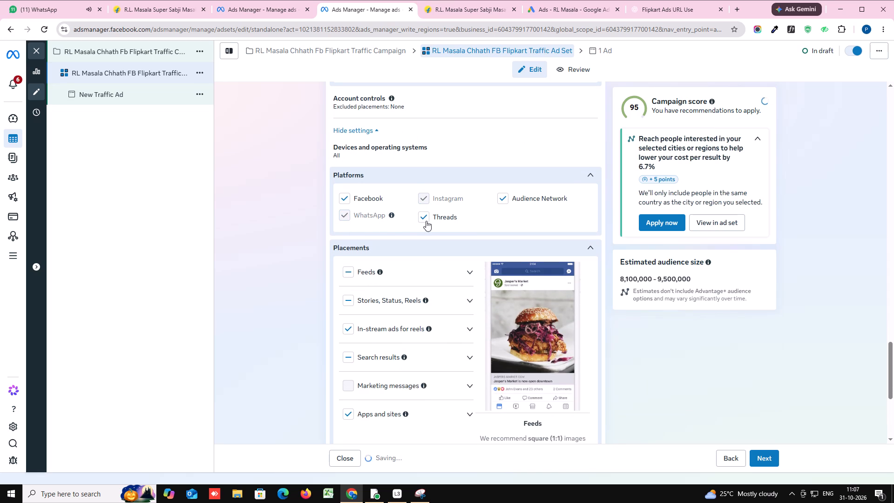
click(425, 218)
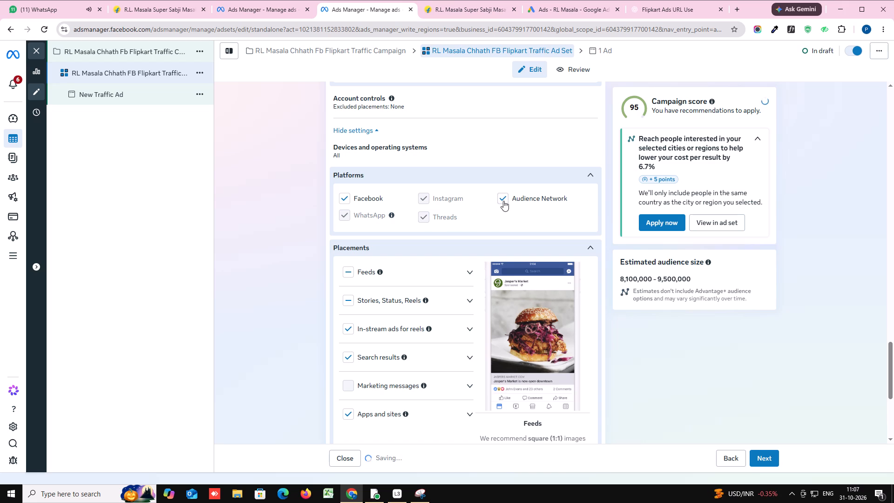
click(503, 201)
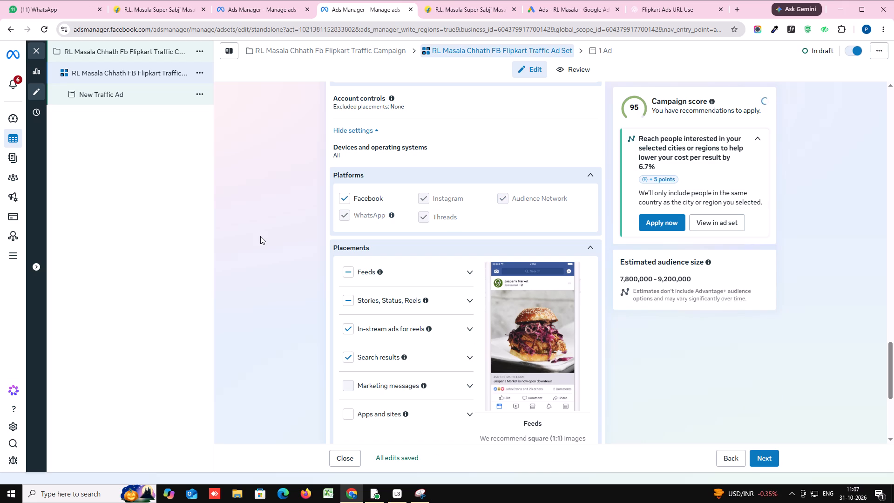
Disallow limited spending to excluded placements for the ad set.
scroll(260, 236, down, 2)
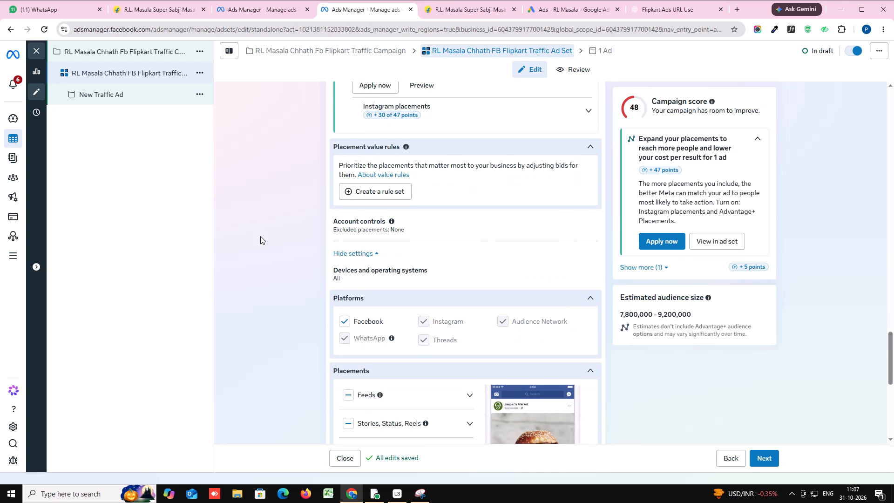
scroll(260, 236, down, 1)
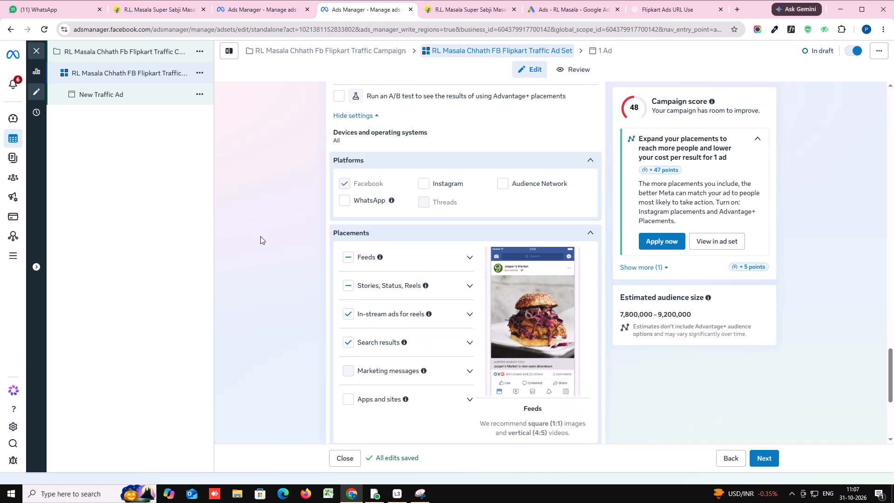
scroll(260, 236, down, 1)
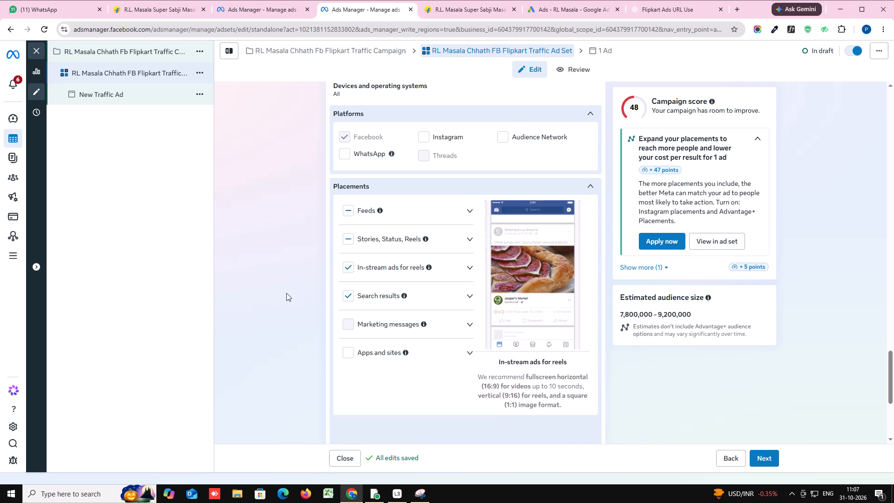
scroll(284, 294, down, 4)
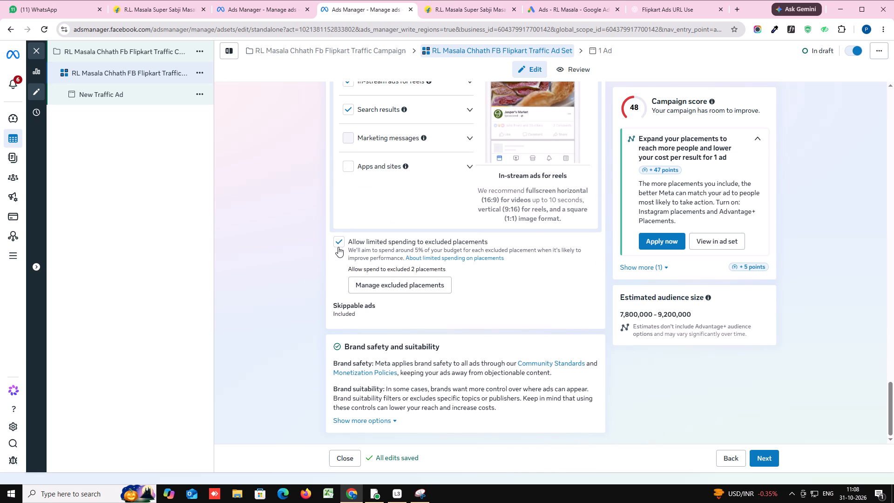
click(343, 239)
Proceed from the ad set to the New Traffic Ad and open the choices for its ad setup method.
scroll(278, 276, down, 2)
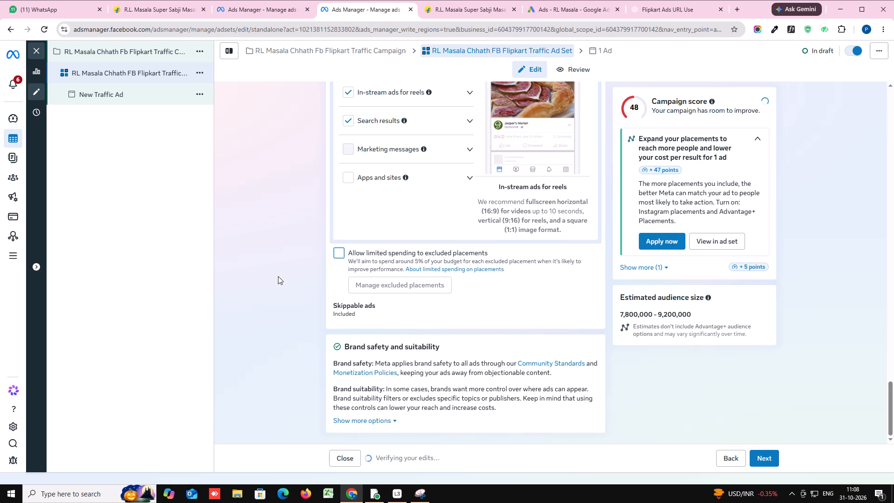
scroll(278, 276, down, 2)
click(764, 459)
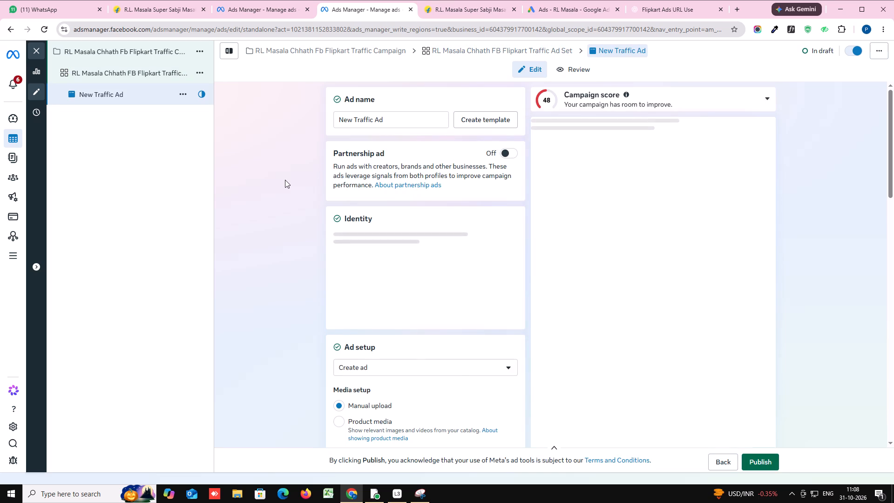
scroll(302, 297, down, 1)
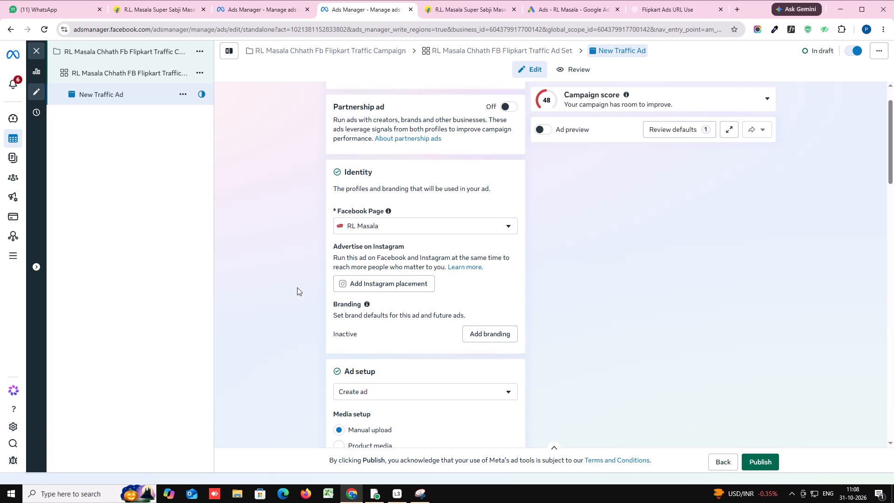
scroll(297, 287, down, 3)
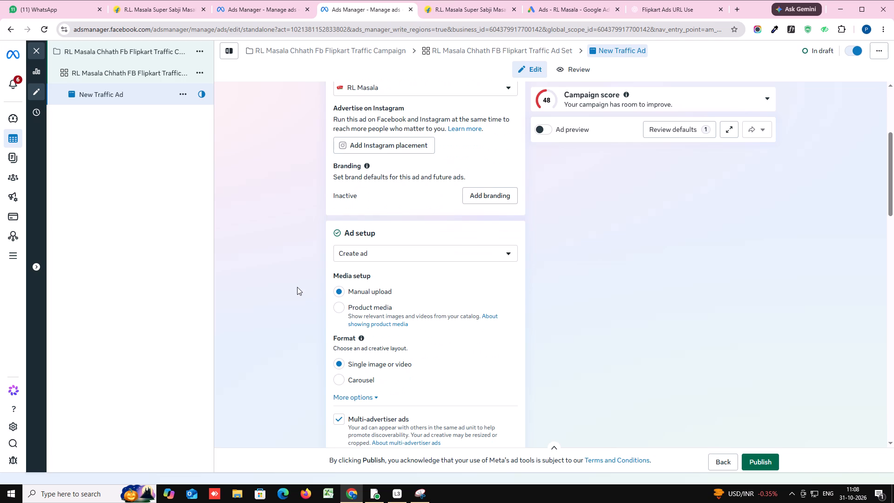
click(414, 253)
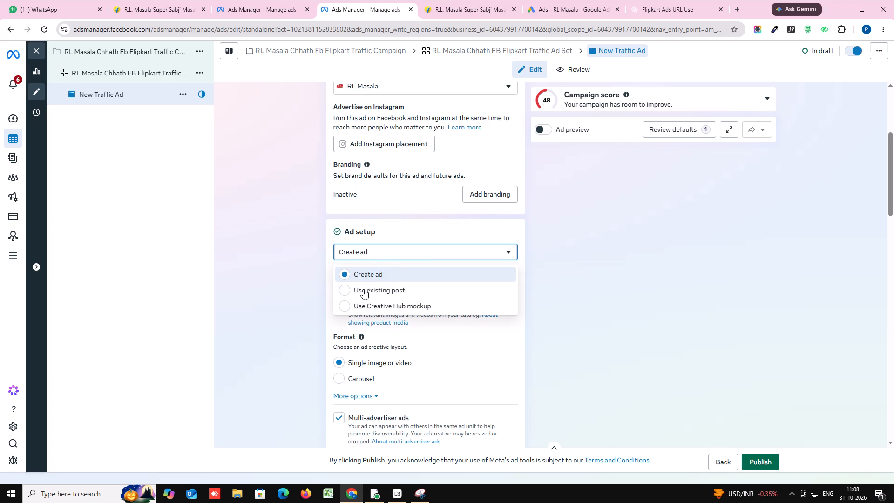
Set the draft New Traffic Ad to use an existing post and open the post selection for its ad creative.
click(363, 289)
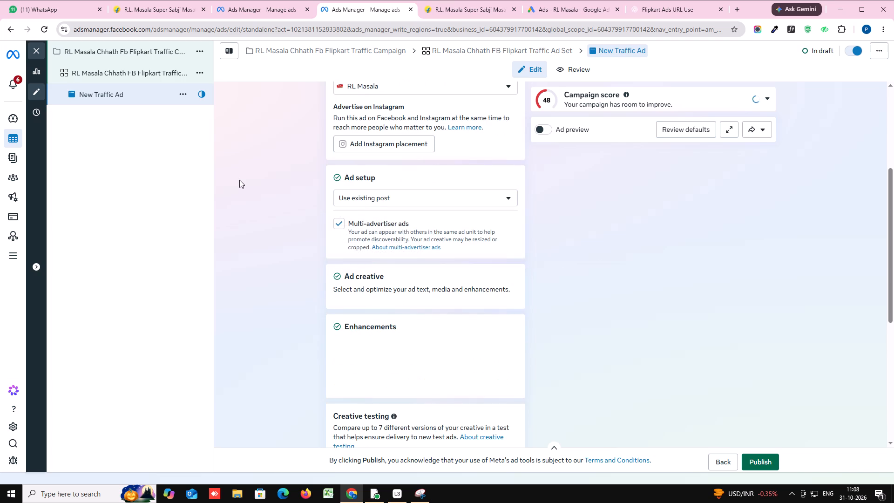
scroll(239, 180, down, 1)
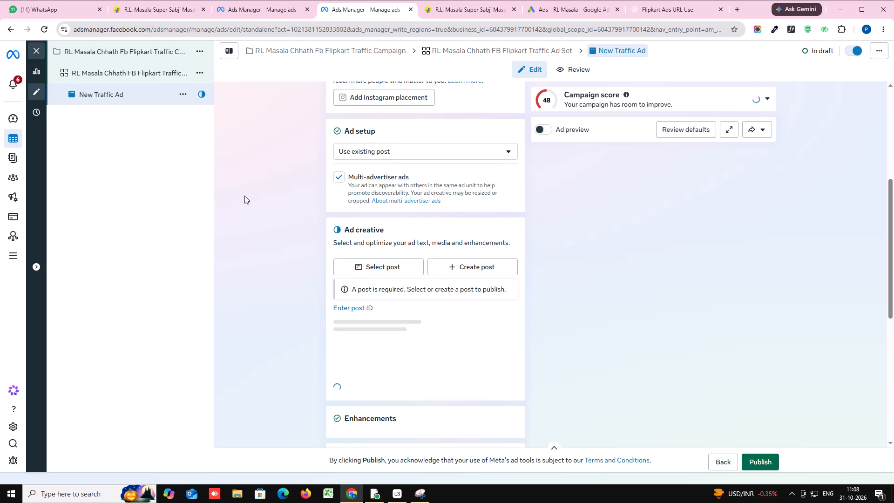
scroll(244, 196, down, 1)
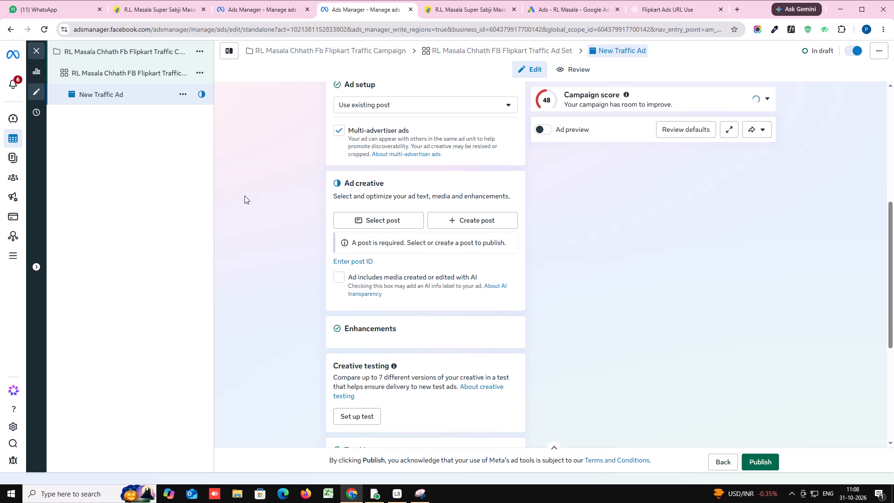
click(348, 220)
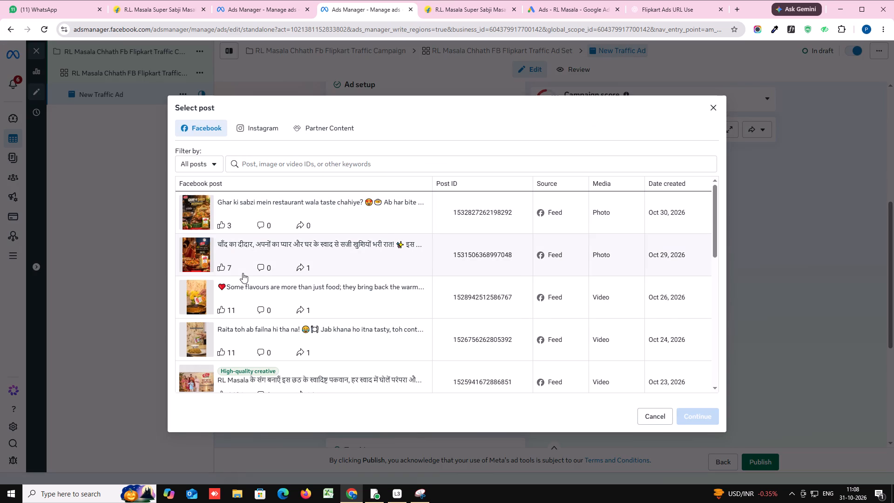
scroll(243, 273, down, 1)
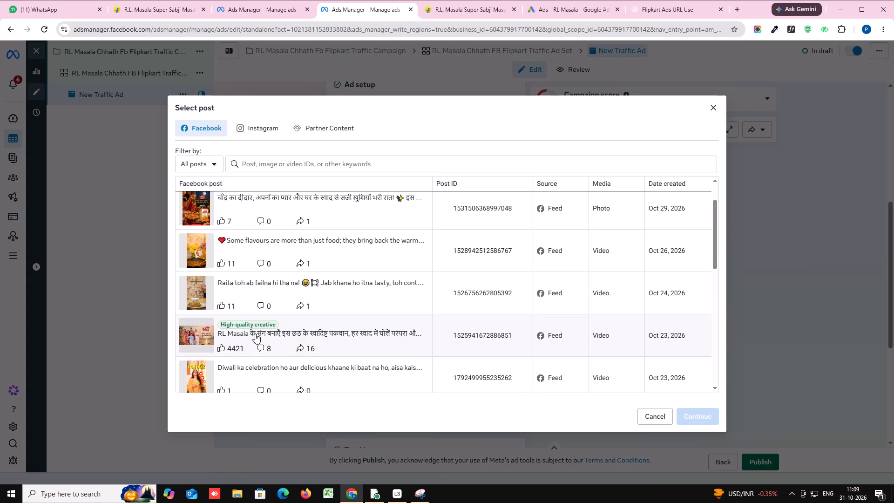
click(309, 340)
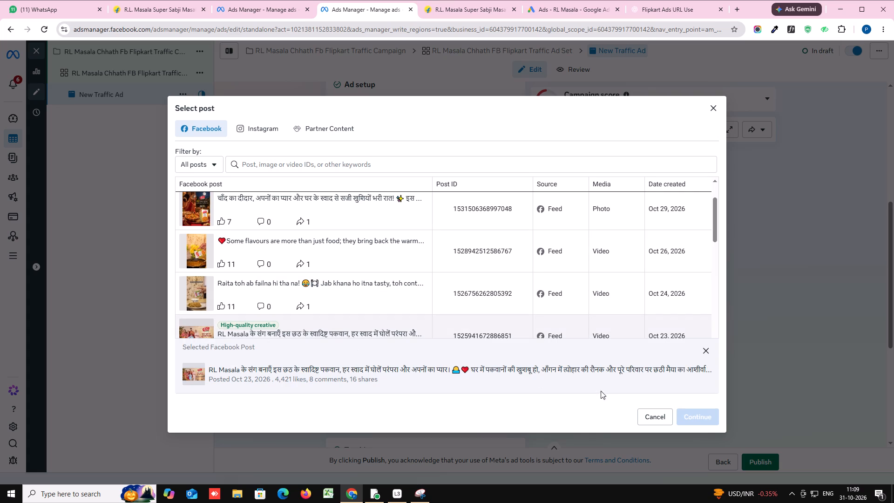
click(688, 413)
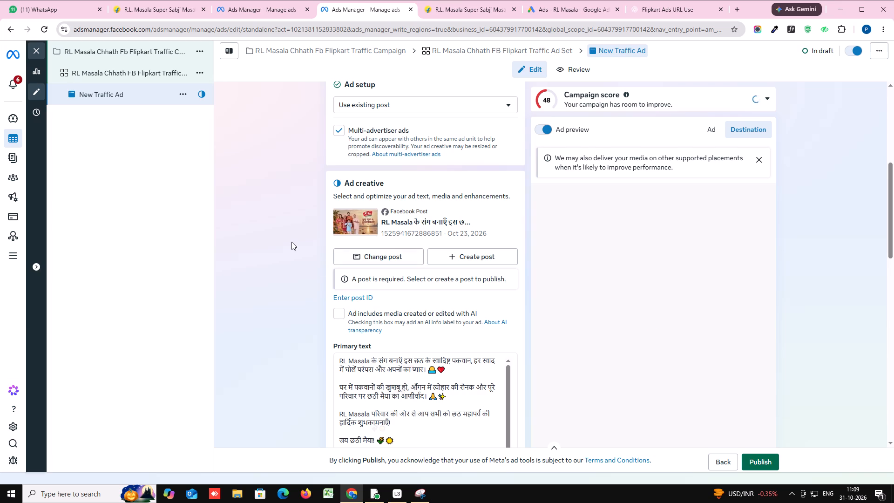
Review the selected post's primary text, call to action and placement settings in the ad creative section.
scroll(291, 242, down, 3)
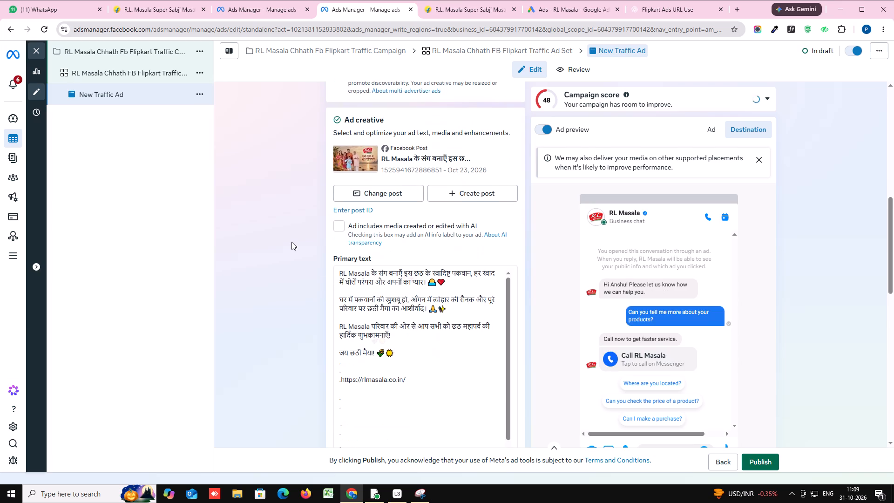
scroll(291, 242, down, 3)
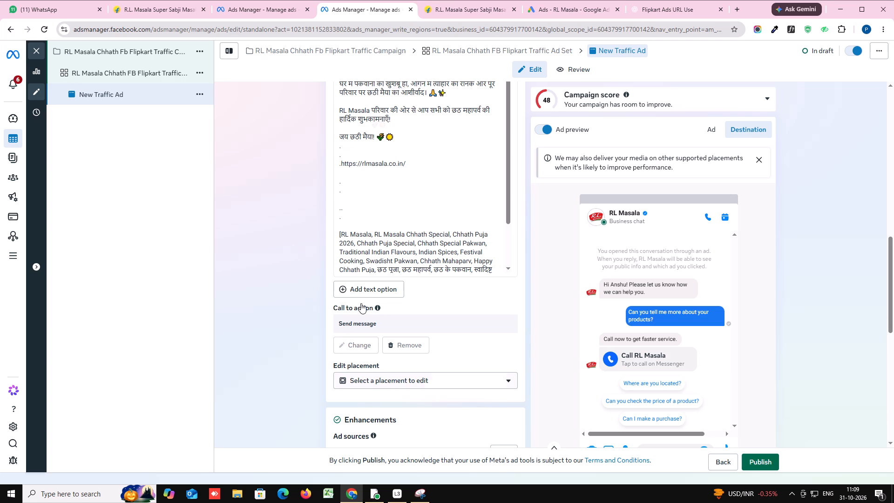
scroll(386, 241, up, 1)
scroll(294, 224, up, 4)
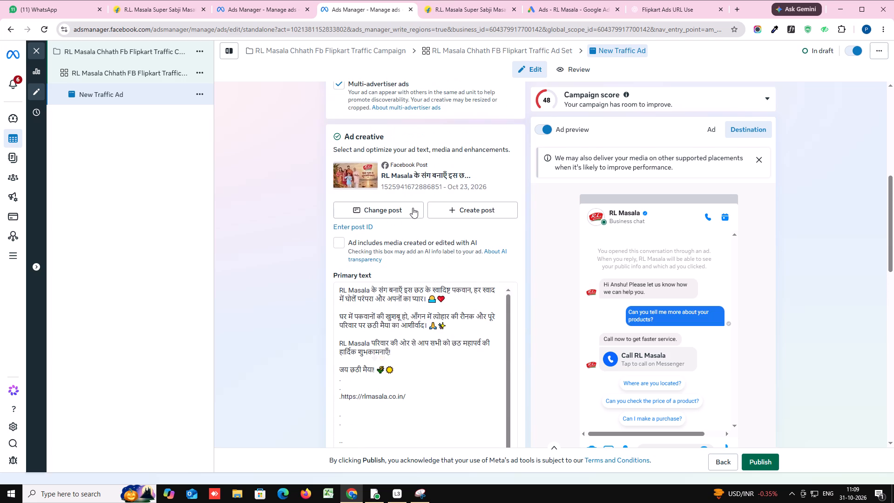
click(390, 206)
click(274, 251)
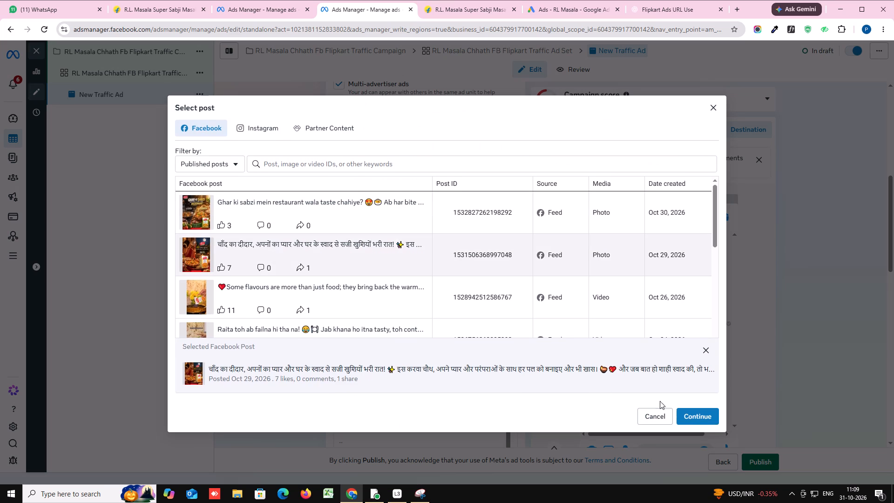
click(687, 414)
Switch to the existing Chhath FB Traffic Campaign of 26th Oct and close its ad set editor to reach the ad sets list.
click(244, 7)
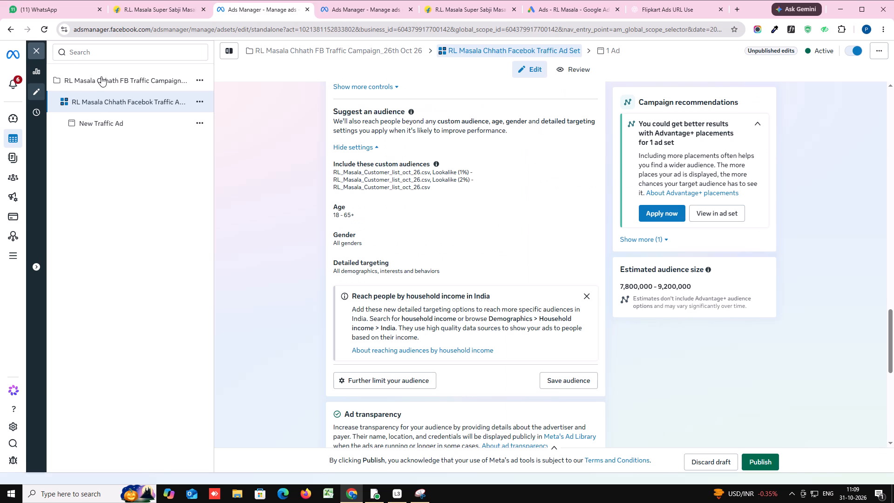
click(38, 49)
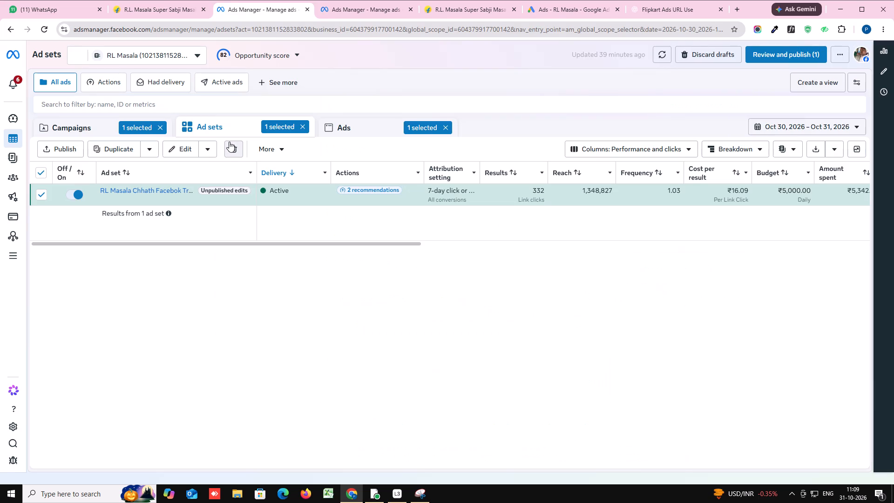
In the other Ads Manager tab, turn off the active New Traffic Ad of the RL Masala Chhath Facebook traffic ad set.
click(355, 123)
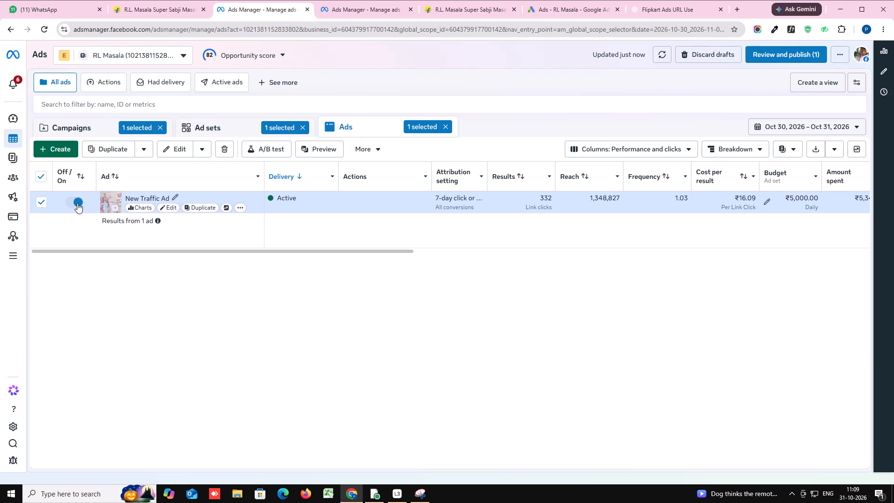
click(78, 203)
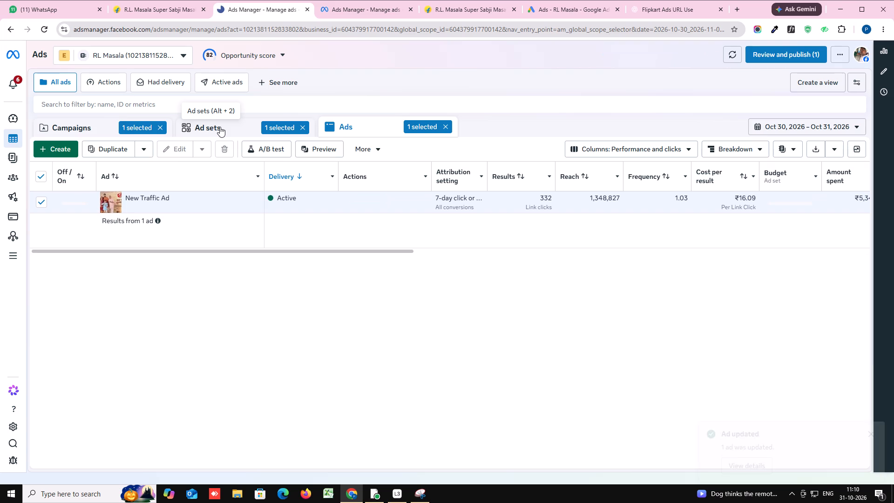
Turn off the RL Masala Chhath Facebook traffic ad set and publish it together with its drafted audience and placement updates.
click(220, 127)
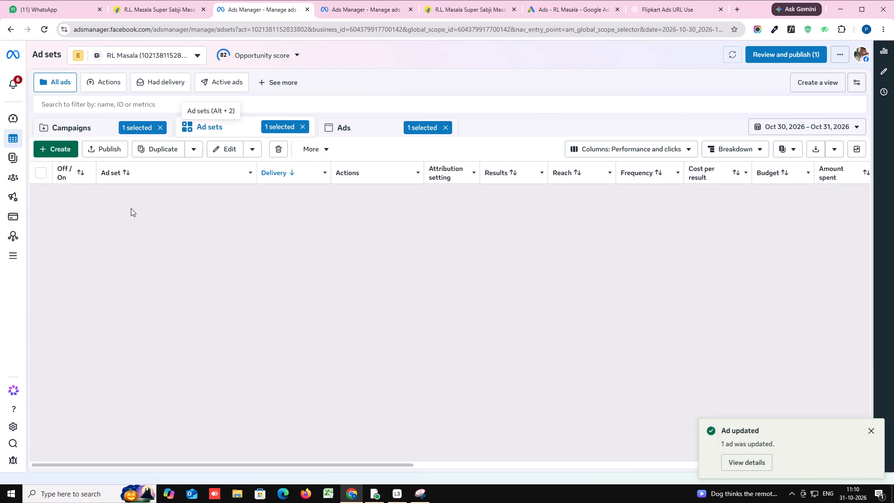
click(74, 195)
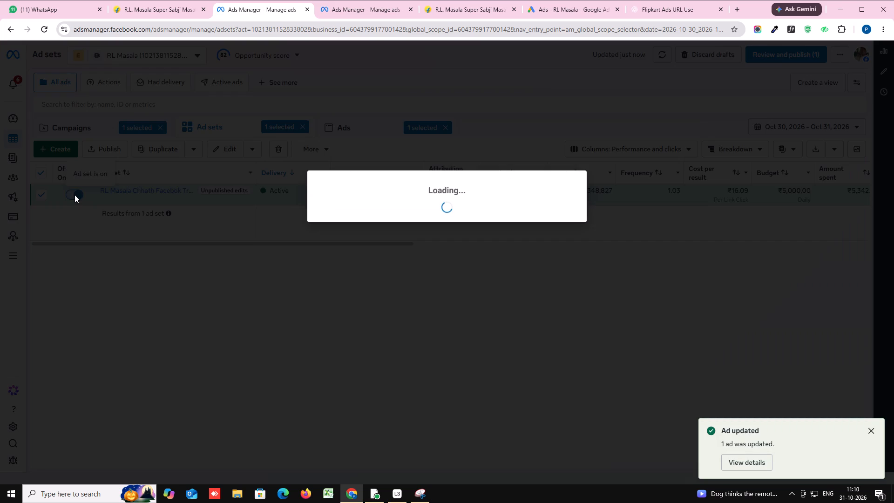
click(556, 246)
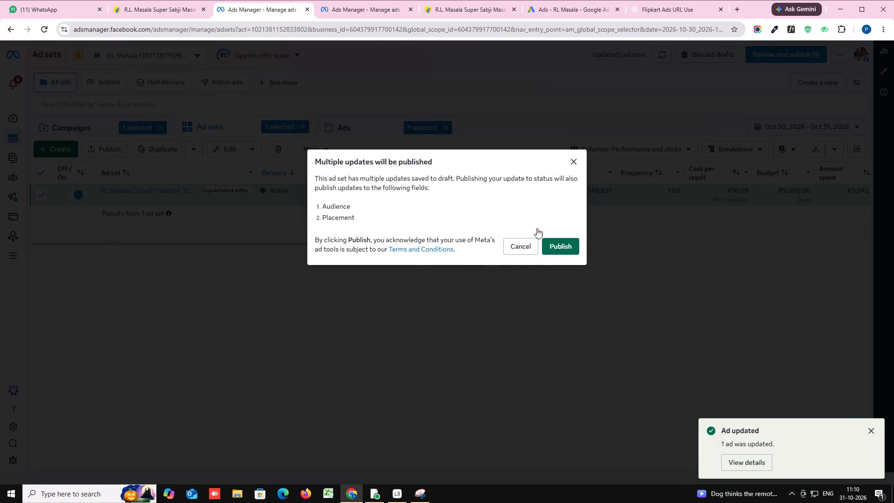
click(565, 246)
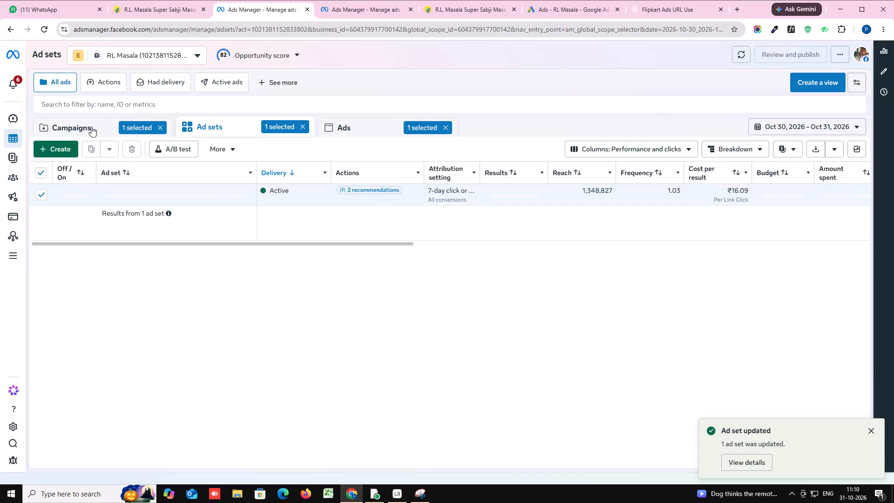
Turn off the selected RL Masala Chhath FB Traffic Campaign_26th in the campaigns list.
click(91, 127)
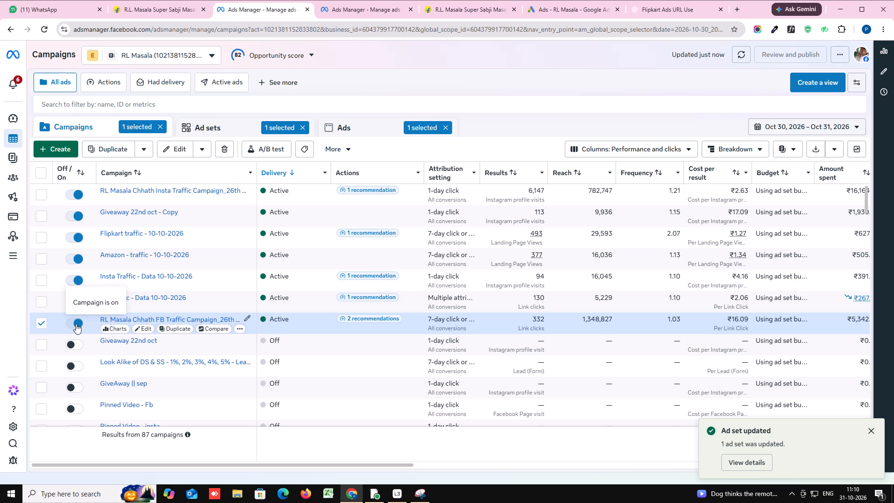
click(76, 324)
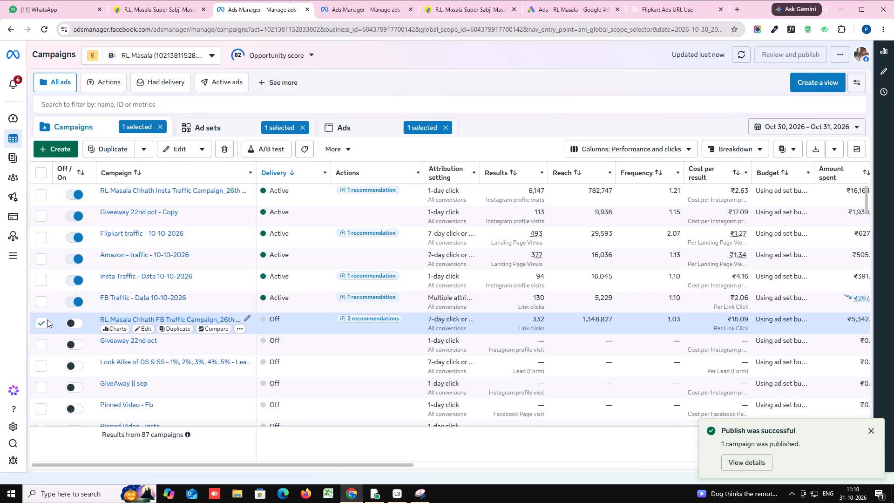
Deselect the RL Masala Chhath FB Traffic Campaign_26th in the campaigns list.
click(41, 322)
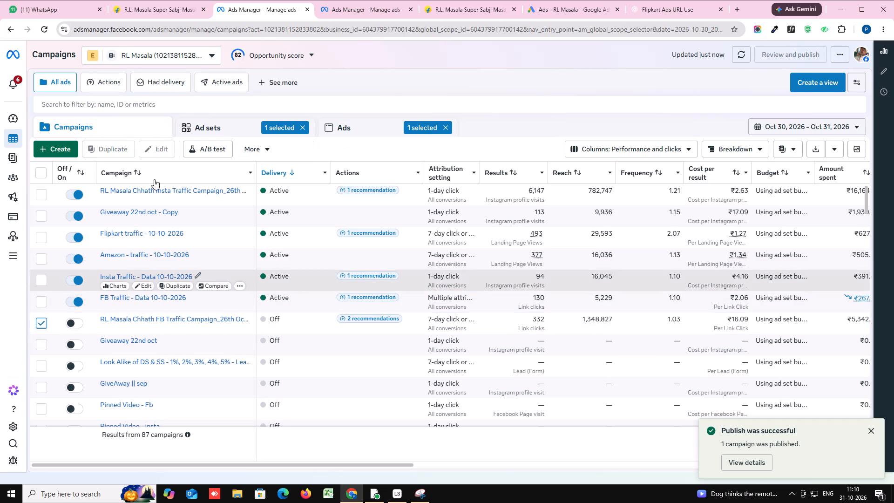
click(327, 4)
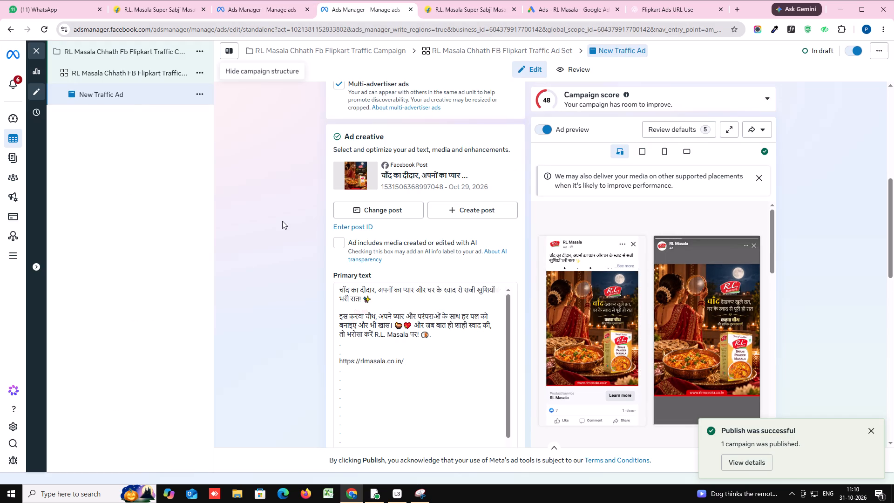
scroll(279, 217, down, 1)
click(357, 163)
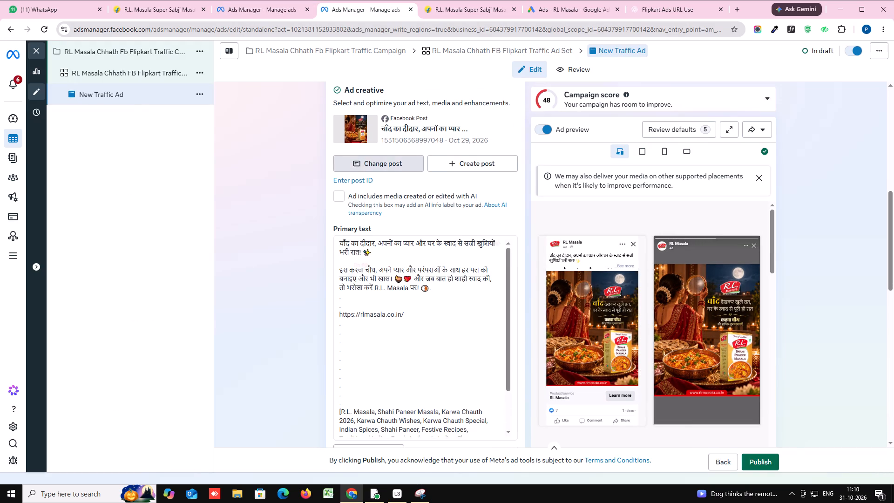
scroll(257, 263, down, 3)
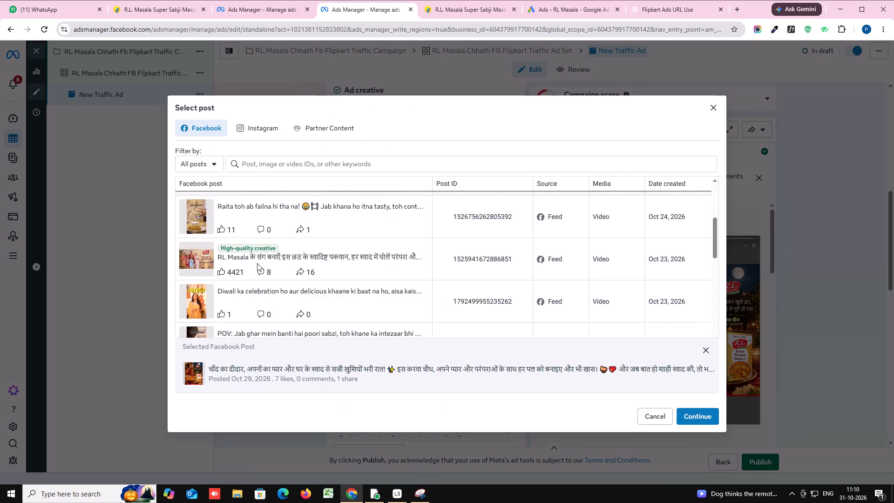
click(248, 251)
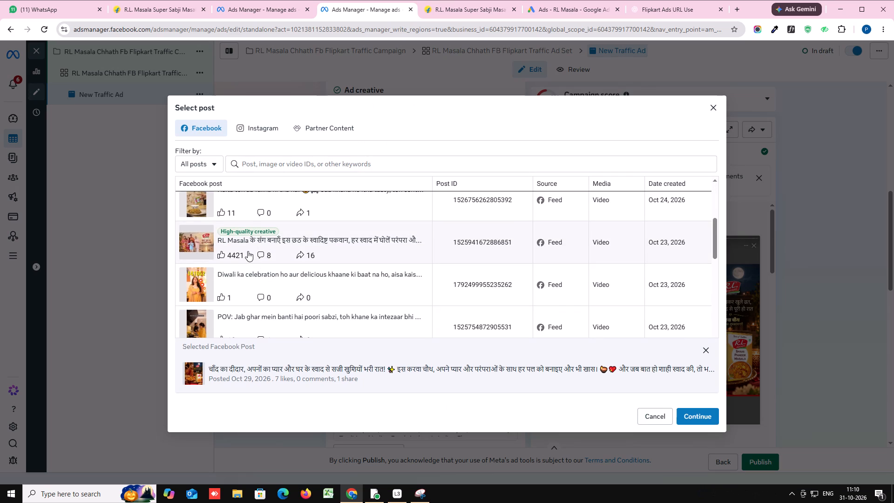
click(695, 414)
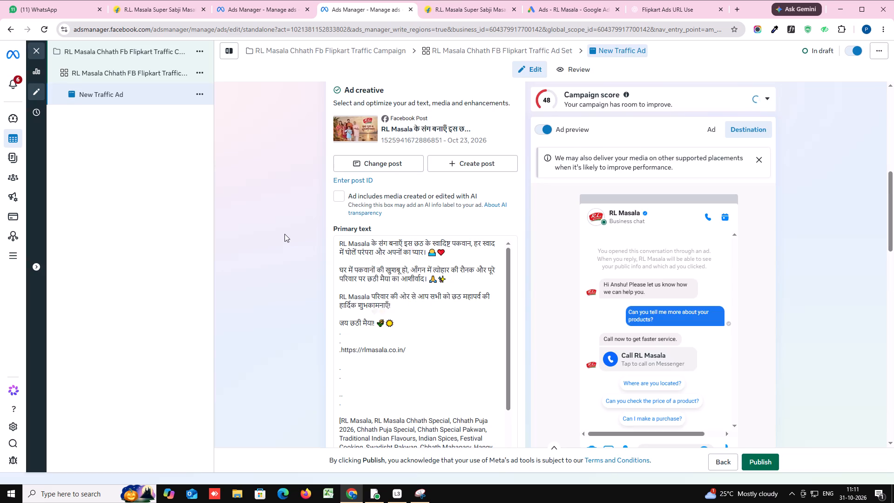
Examine the draft ad's creative settings for the chosen post, including the primary text and whether the call to action can be edited.
scroll(284, 234, down, 4)
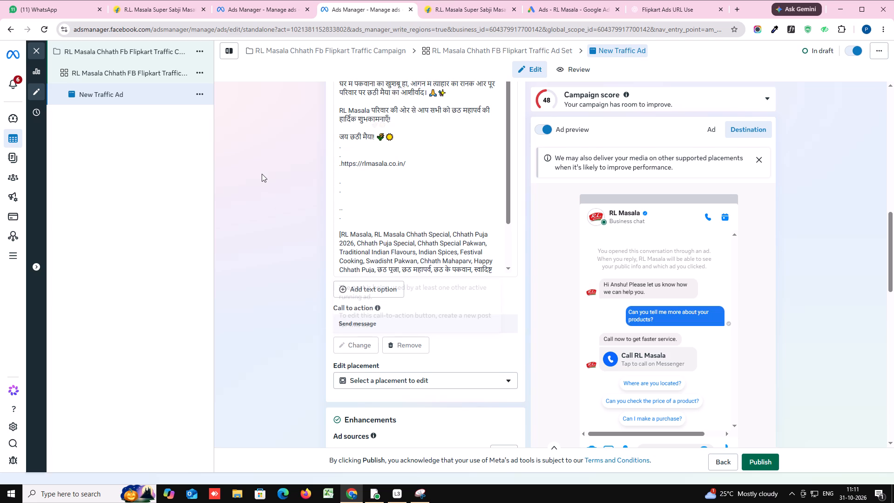
scroll(262, 174, up, 2)
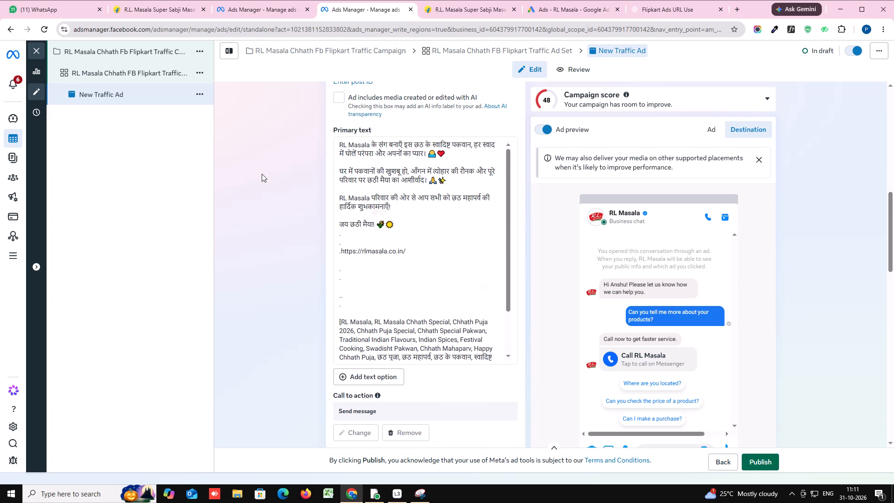
scroll(262, 174, up, 4)
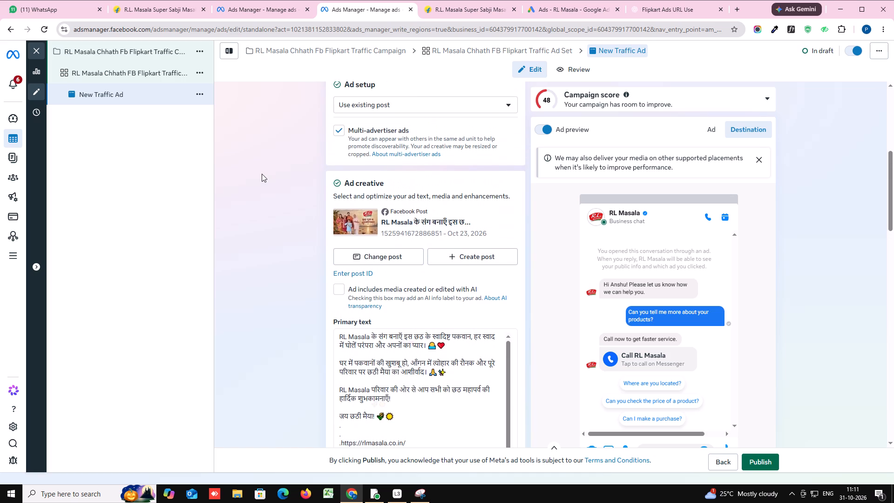
scroll(262, 174, down, 4)
scroll(262, 174, up, 1)
scroll(262, 174, down, 2)
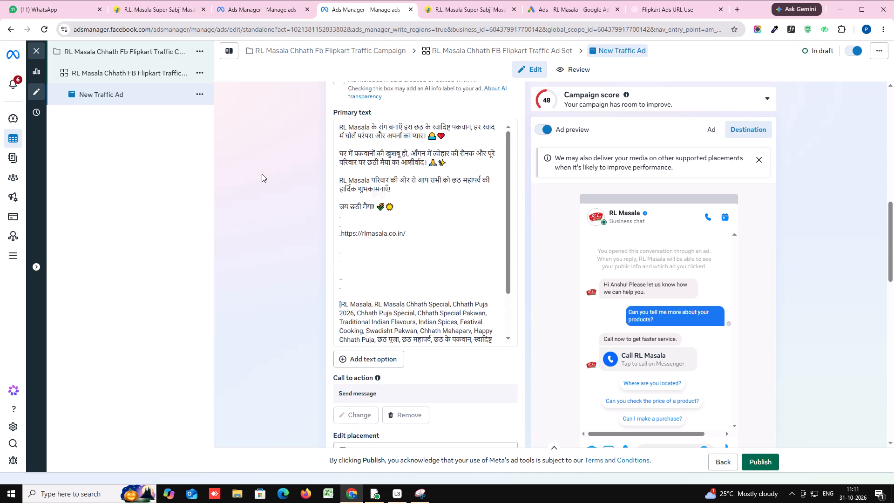
scroll(262, 174, down, 1)
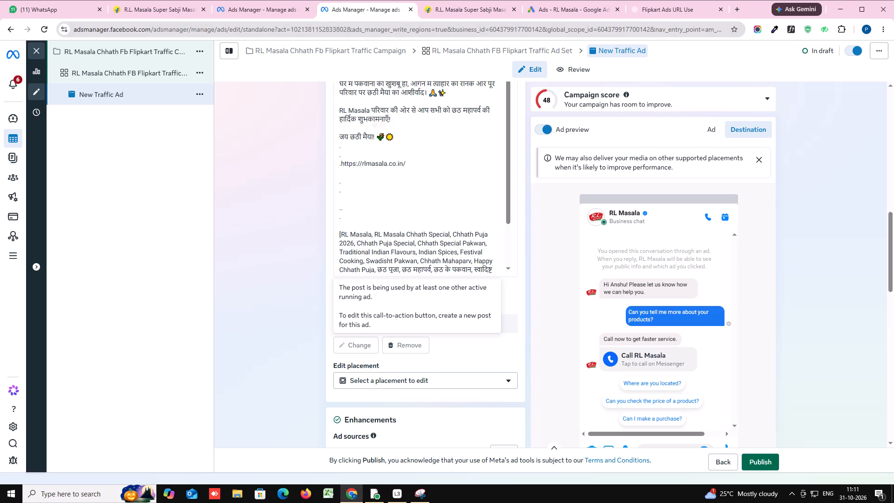
Return to the campaigns list in the other Ads Manager tab.
click(260, 8)
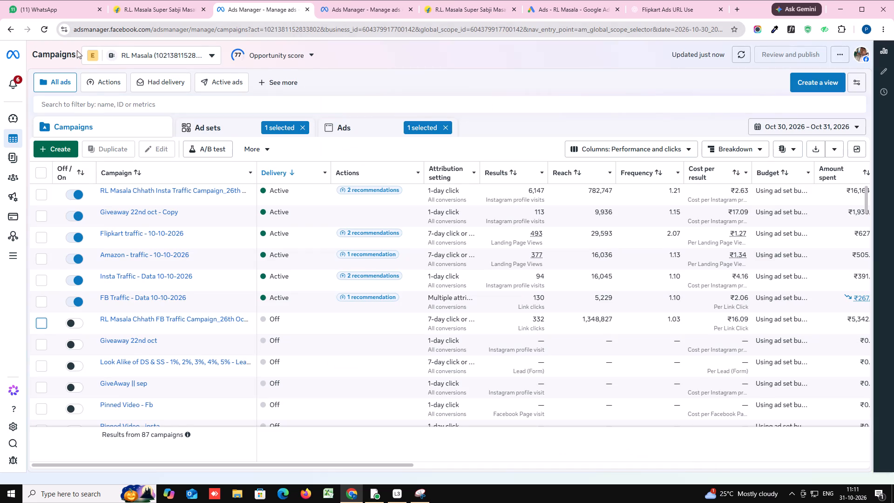
Reload the Ads Manager campaigns page.
click(43, 29)
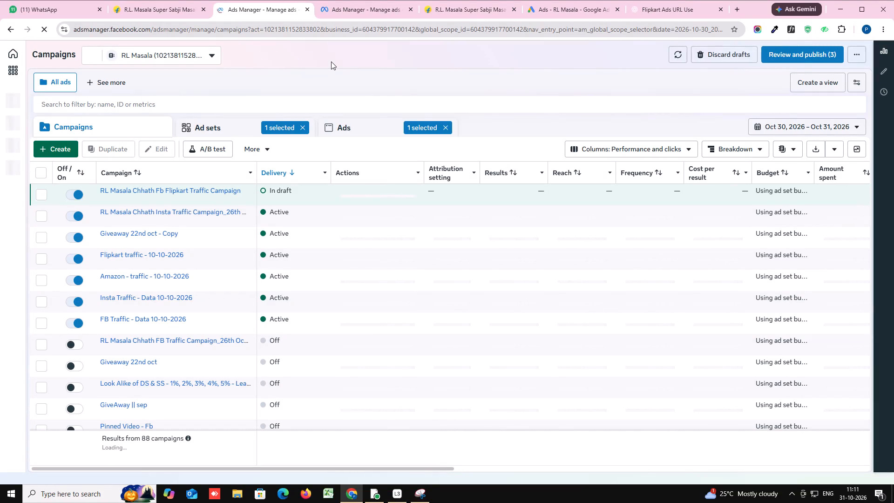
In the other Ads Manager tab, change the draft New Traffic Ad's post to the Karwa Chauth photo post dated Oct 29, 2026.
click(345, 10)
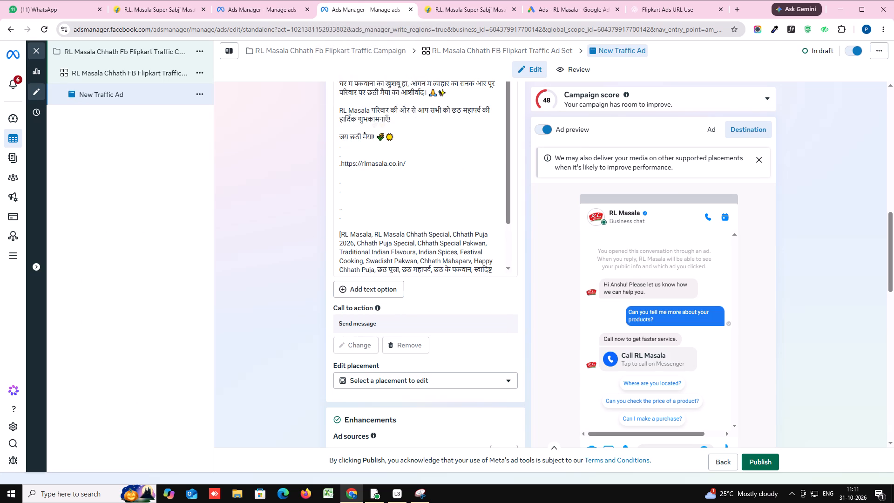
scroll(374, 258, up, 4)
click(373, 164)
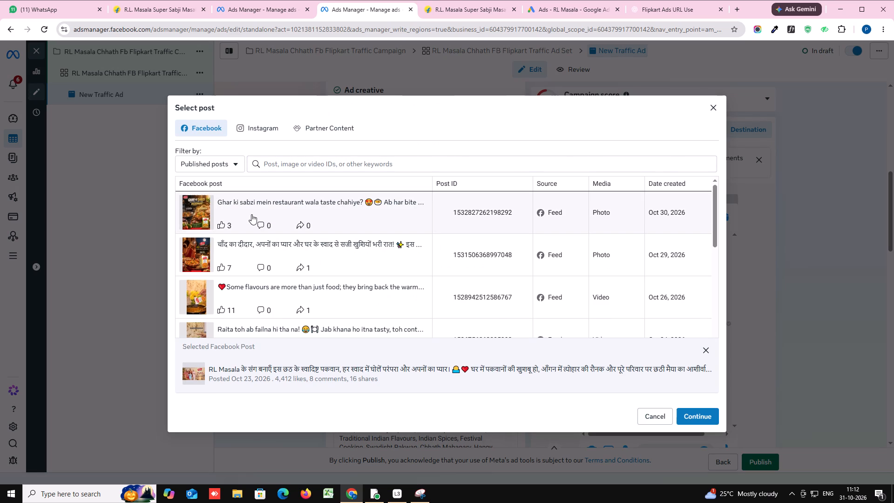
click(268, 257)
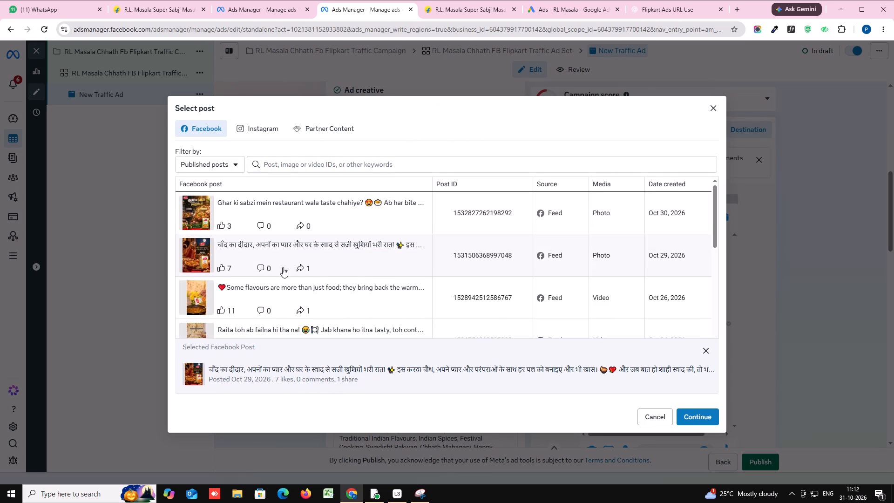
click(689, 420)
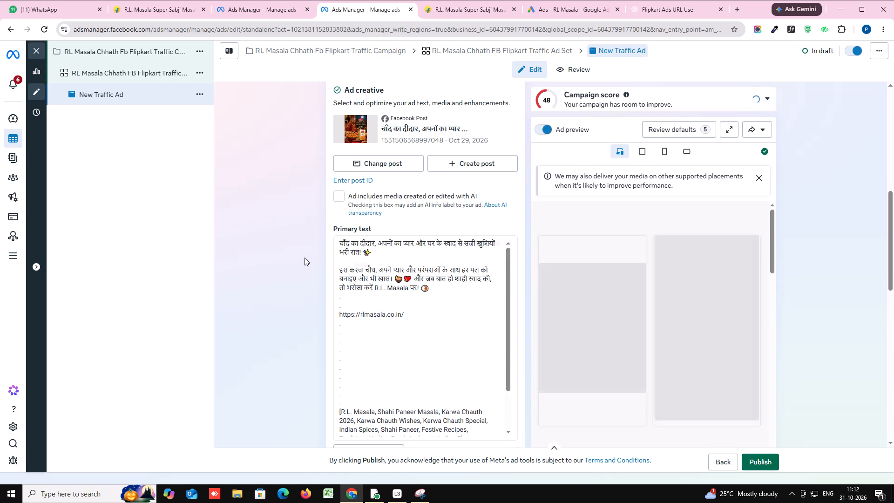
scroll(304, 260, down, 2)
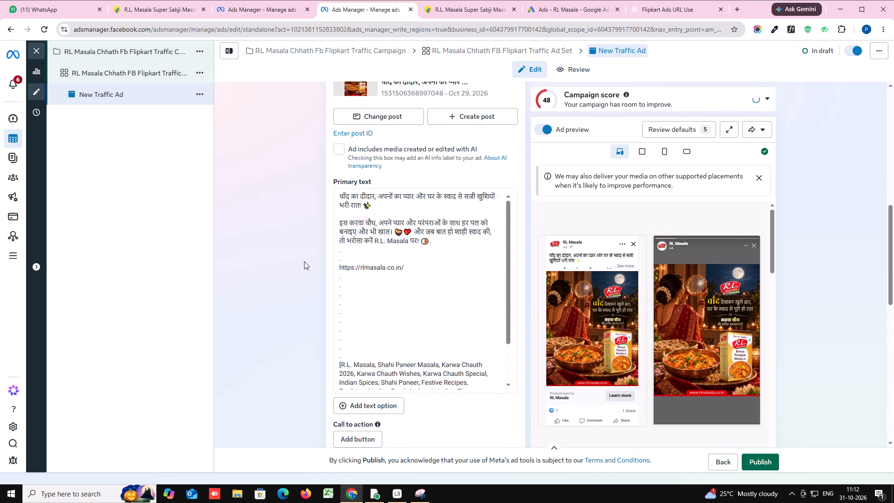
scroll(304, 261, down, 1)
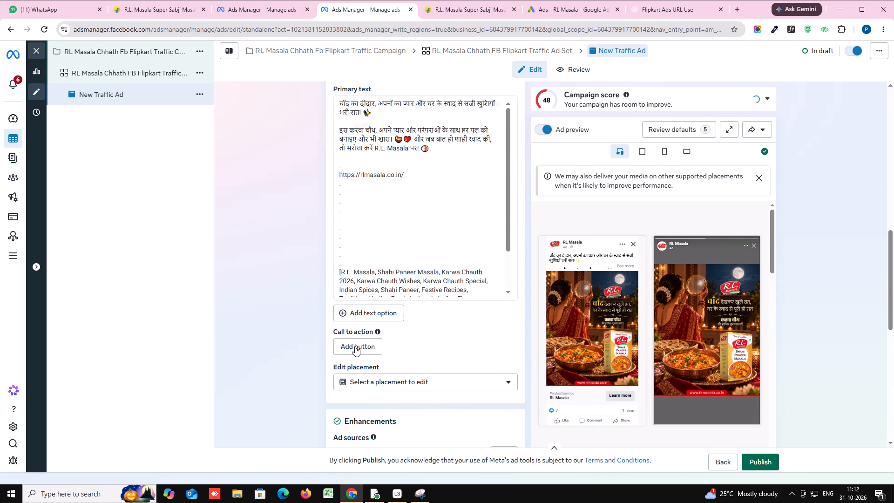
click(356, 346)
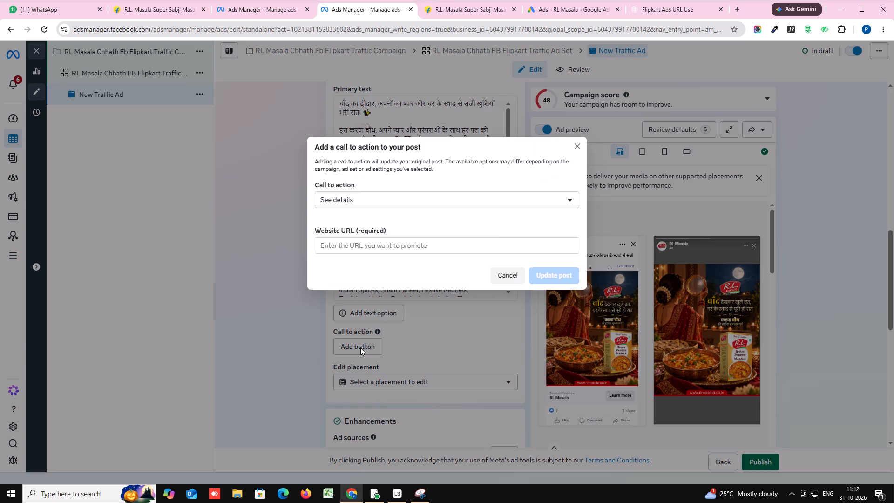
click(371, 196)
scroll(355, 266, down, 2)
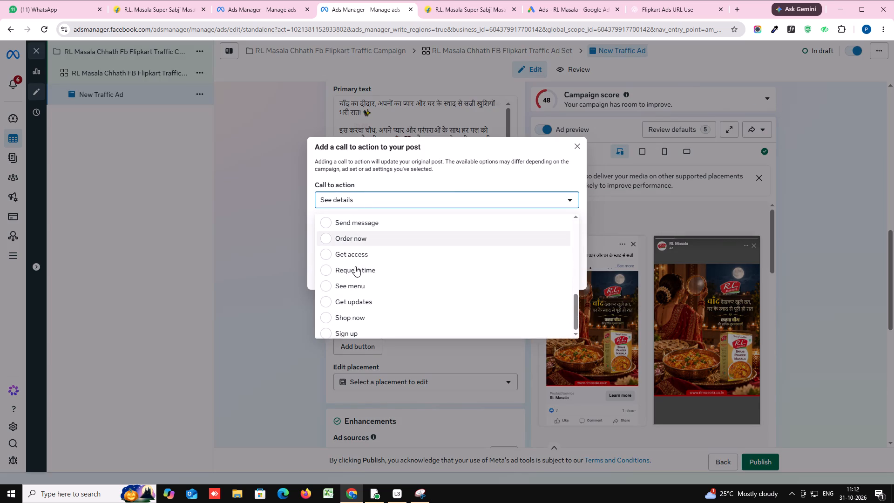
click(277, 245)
Change the ad's post back to the RL Masala Chhath video post dated Oct 23, 2026, and check its call-to-action setting.
scroll(376, 225, up, 5)
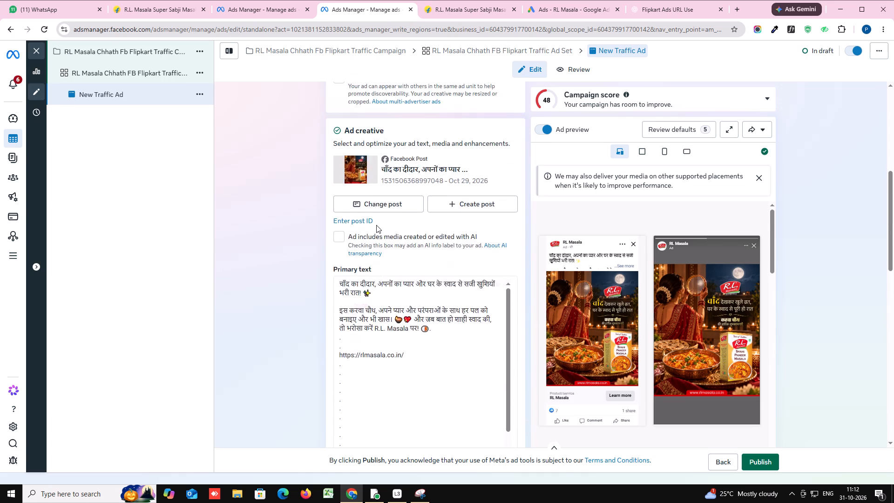
click(351, 255)
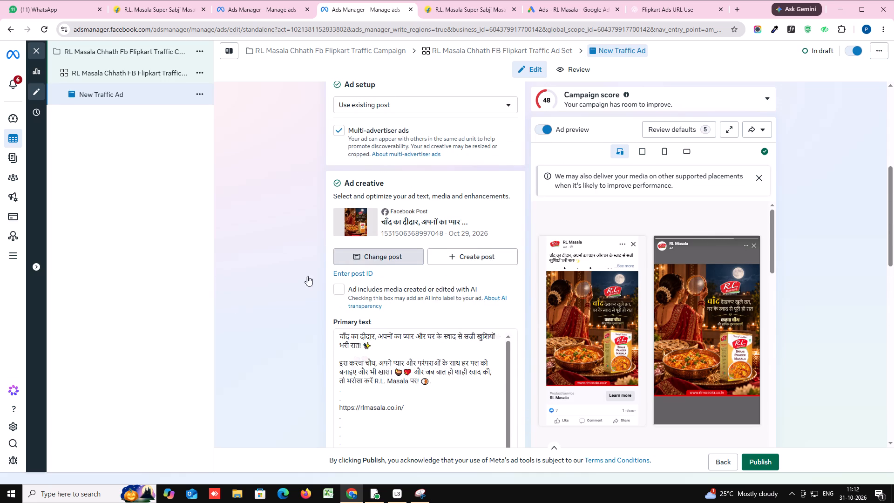
scroll(248, 251, down, 2)
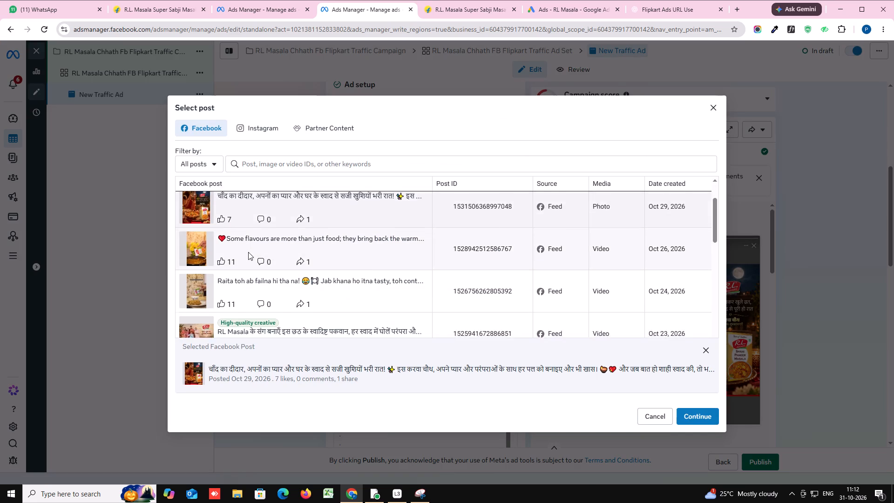
click(267, 290)
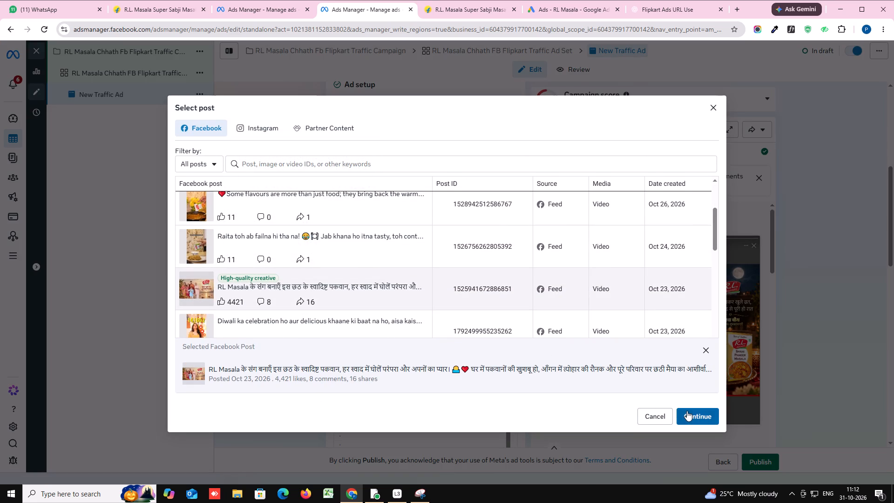
click(687, 411)
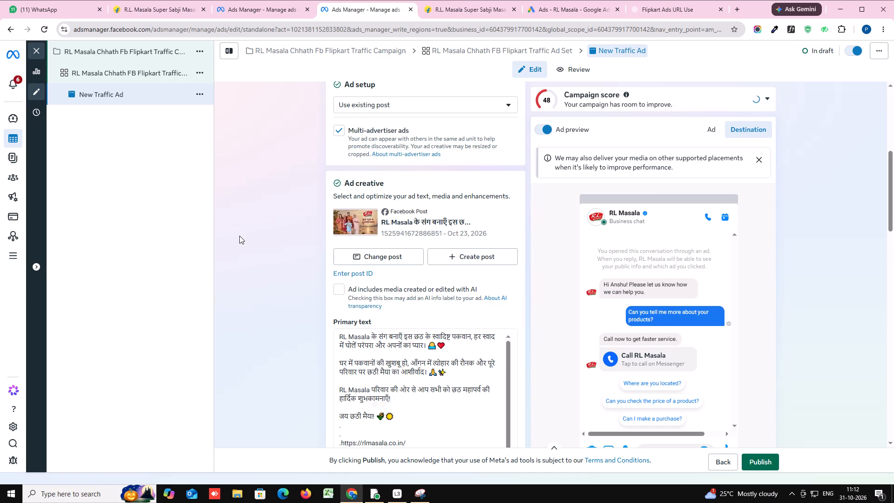
scroll(256, 244, down, 6)
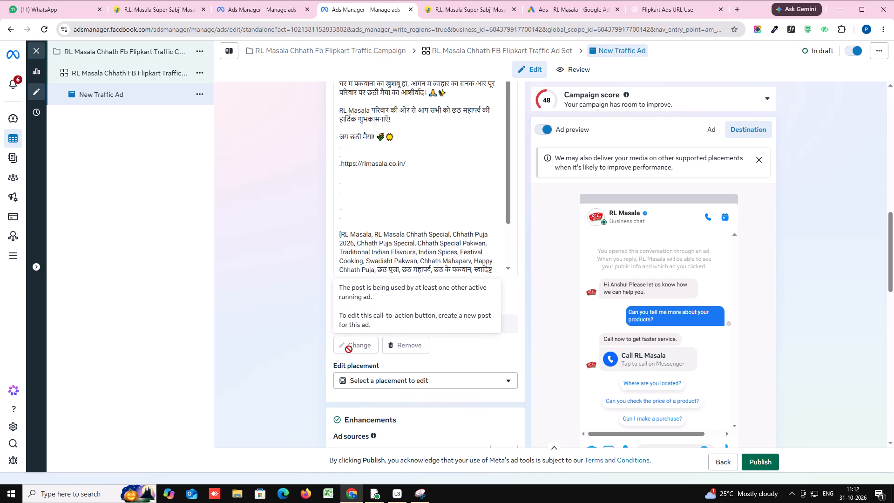
Switch to the RL Masala Google Ads tab.
click(568, 5)
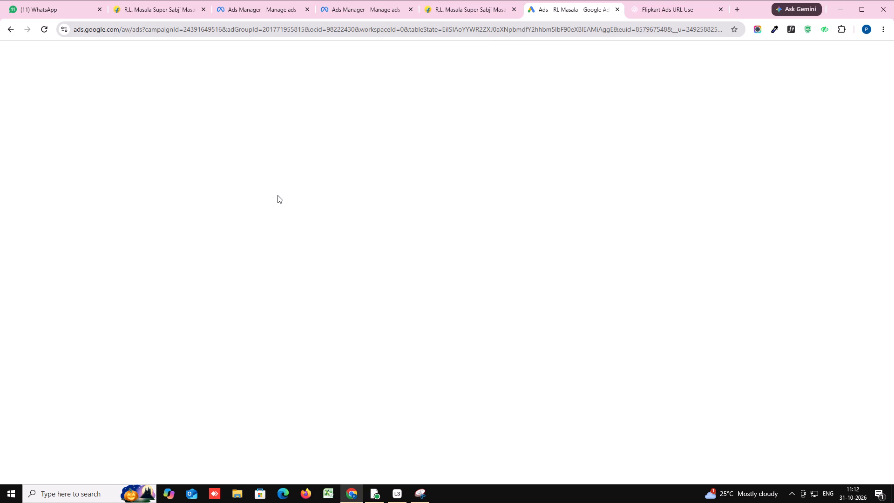
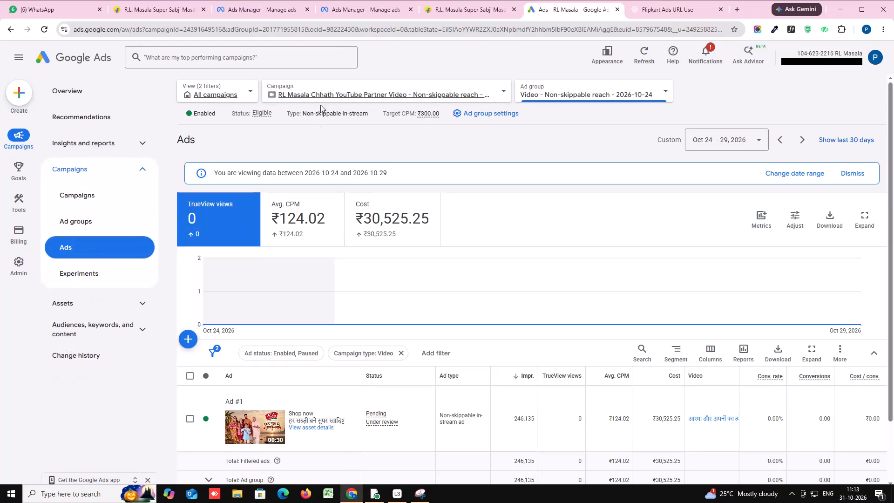
View the ads of the campaign RL Masala Chhath YouTube - Video views - 2026-10-24 in Google Ads.
click(442, 86)
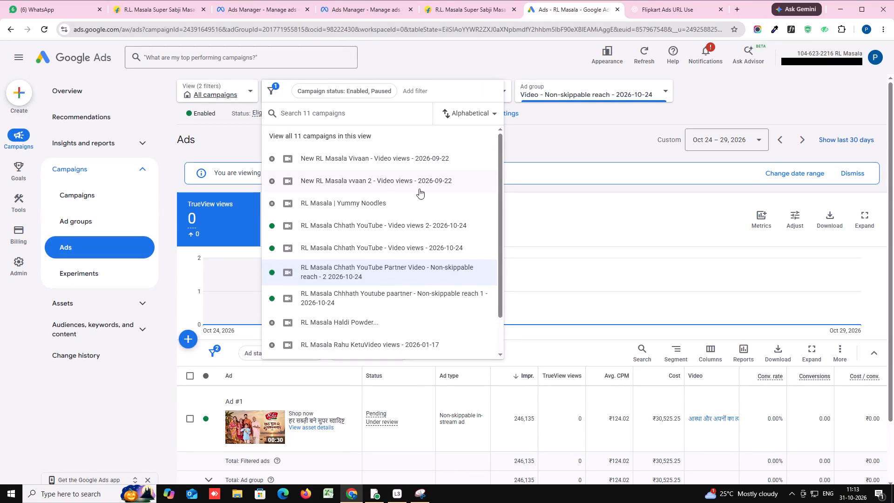
click(362, 245)
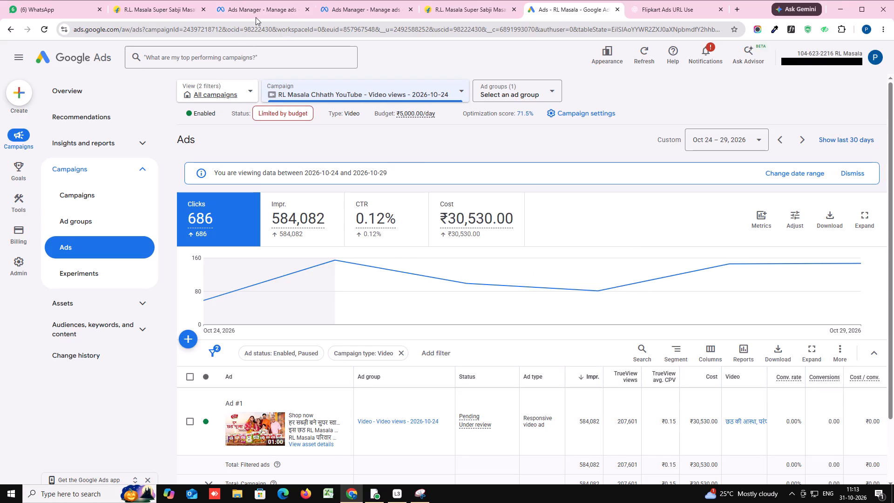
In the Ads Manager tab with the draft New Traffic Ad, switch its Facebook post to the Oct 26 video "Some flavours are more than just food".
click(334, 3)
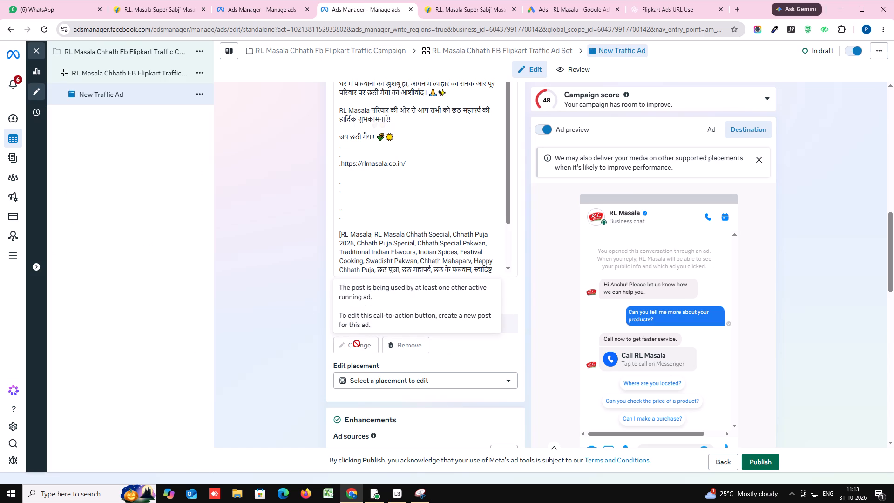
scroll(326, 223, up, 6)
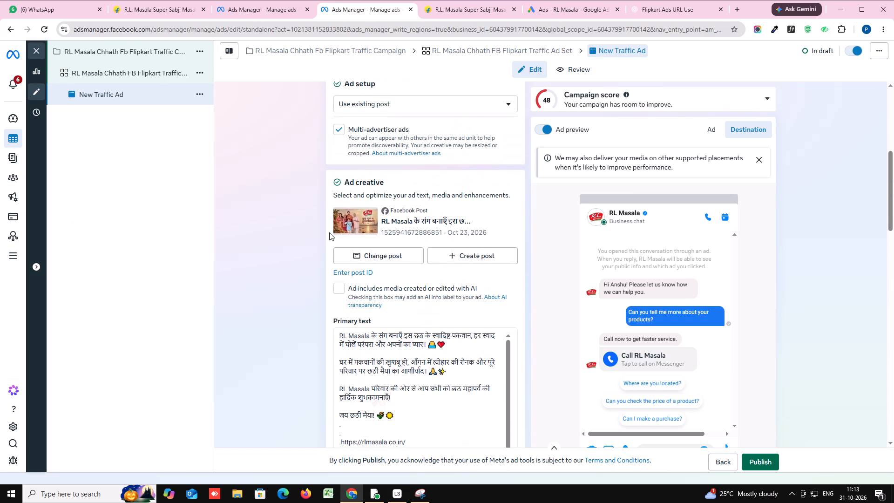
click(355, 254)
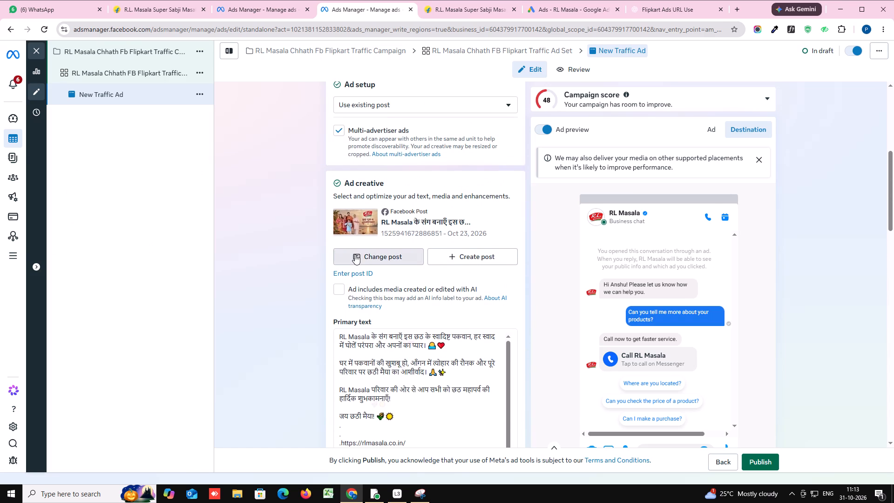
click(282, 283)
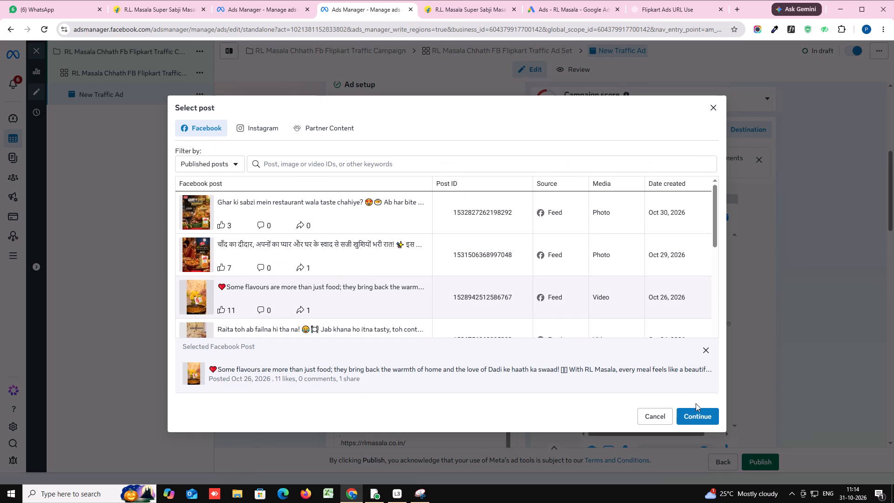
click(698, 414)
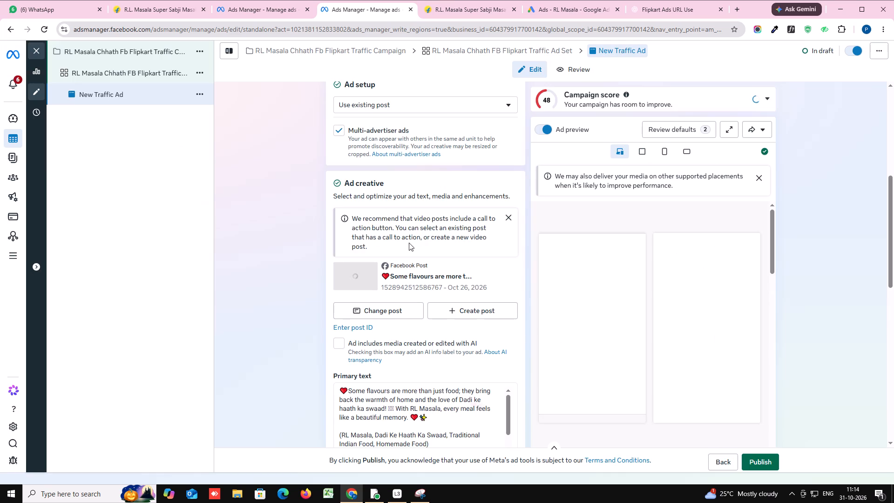
click(358, 305)
scroll(270, 265, down, 1)
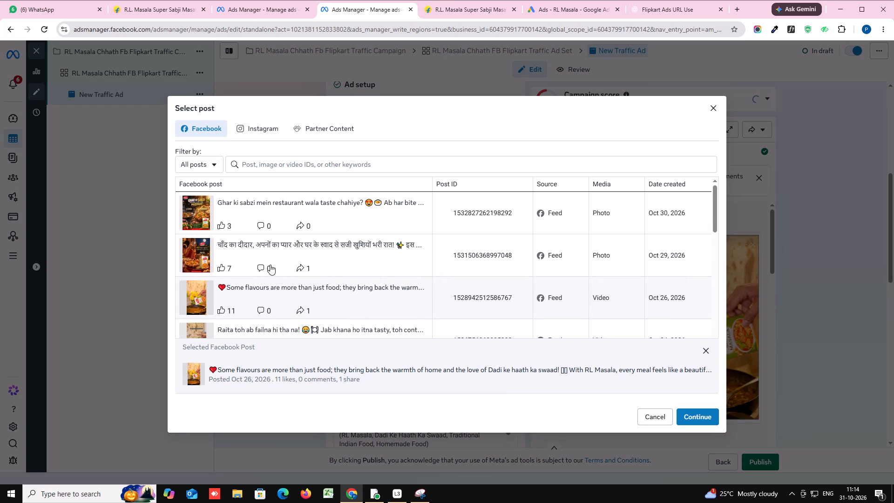
scroll(270, 265, down, 1)
click(253, 288)
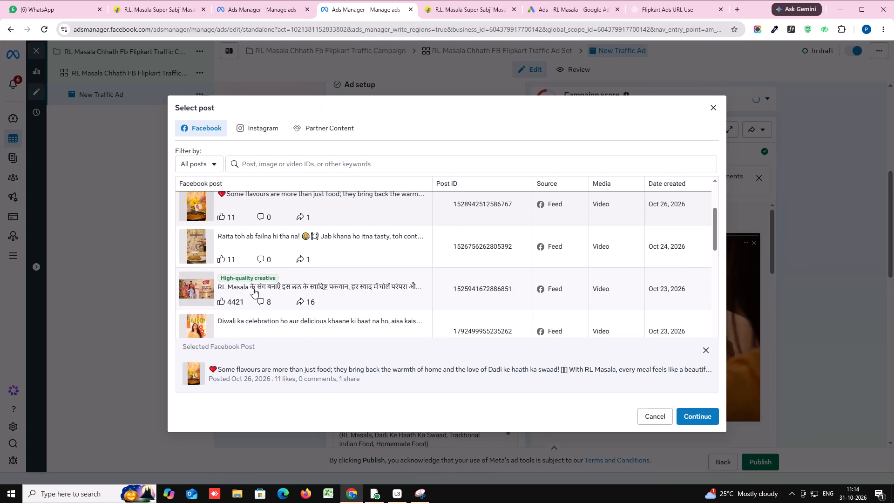
click(684, 415)
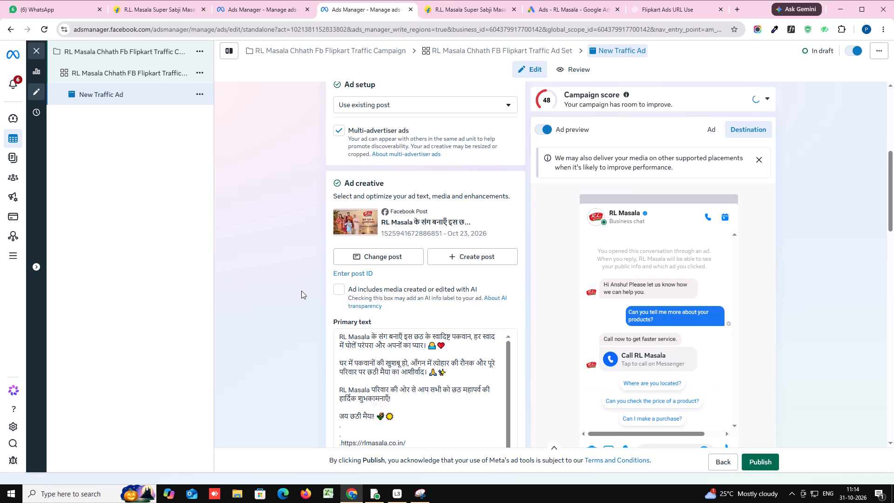
Check whether the call to action of the selected Chhath post can be edited.
scroll(301, 291, down, 4)
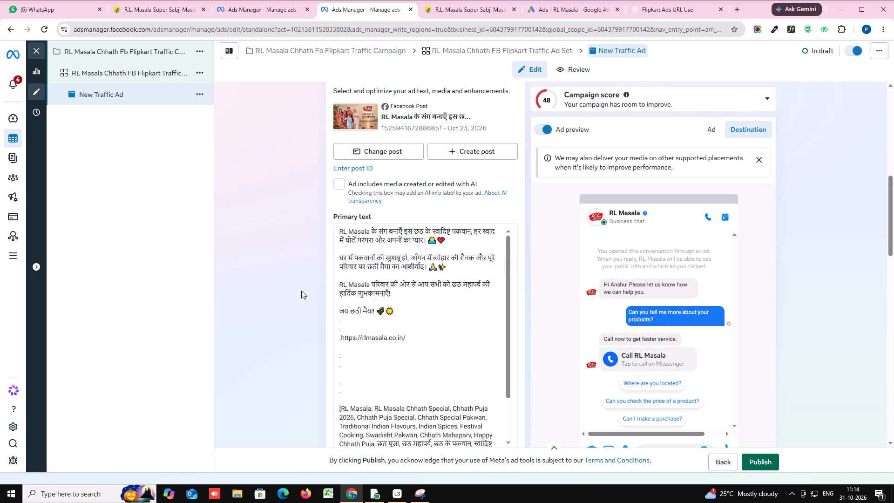
scroll(301, 291, down, 2)
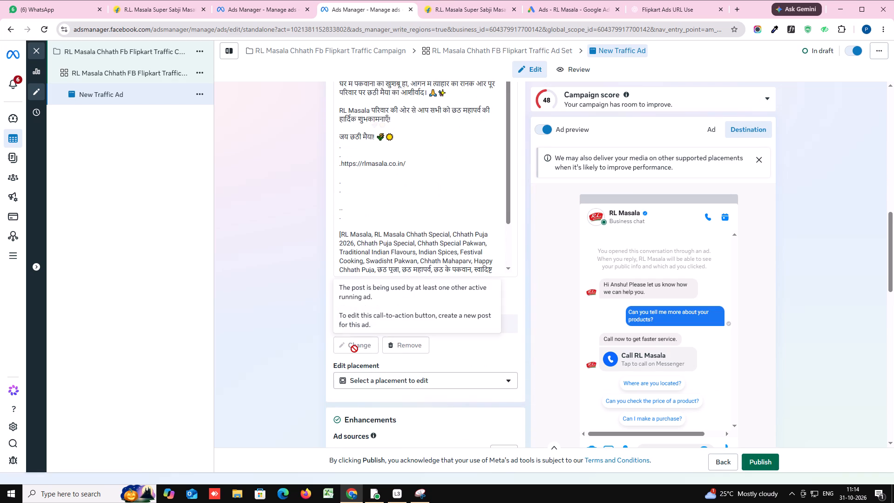
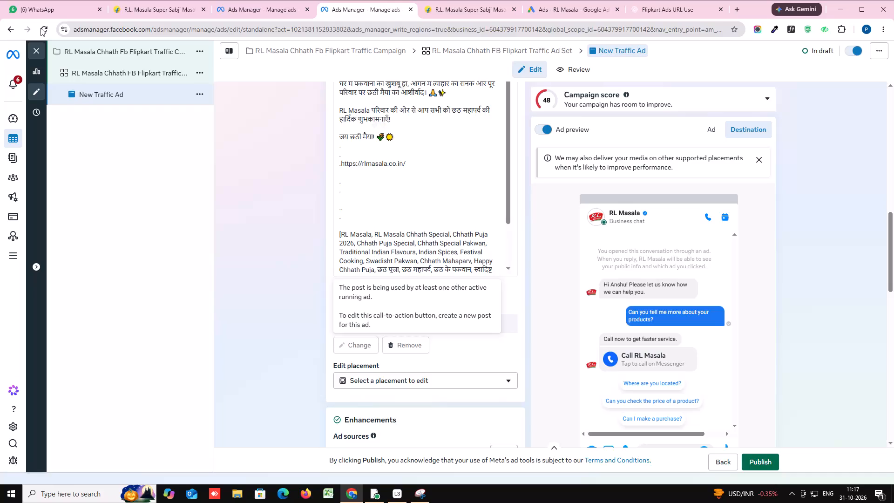
Reload the draft New Traffic Ad of the Flipkart campaign and check whether its call to action can be edited.
click(41, 28)
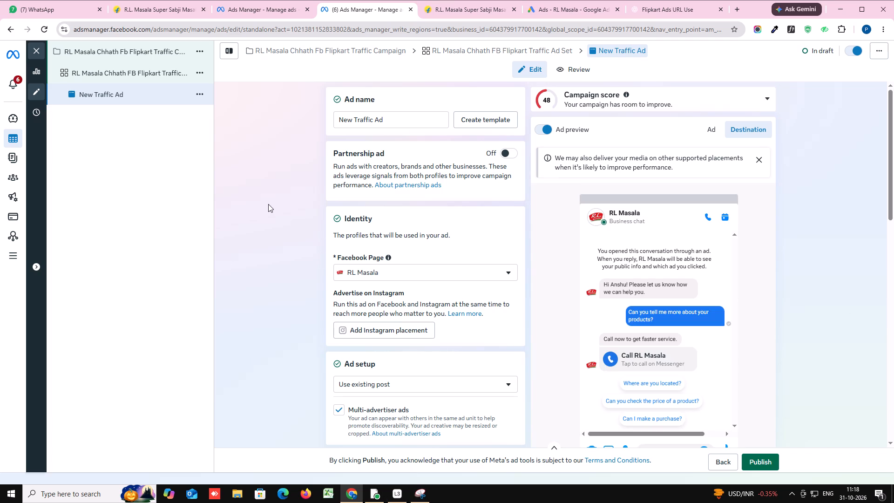
scroll(268, 204, down, 1)
scroll(312, 257, down, 2)
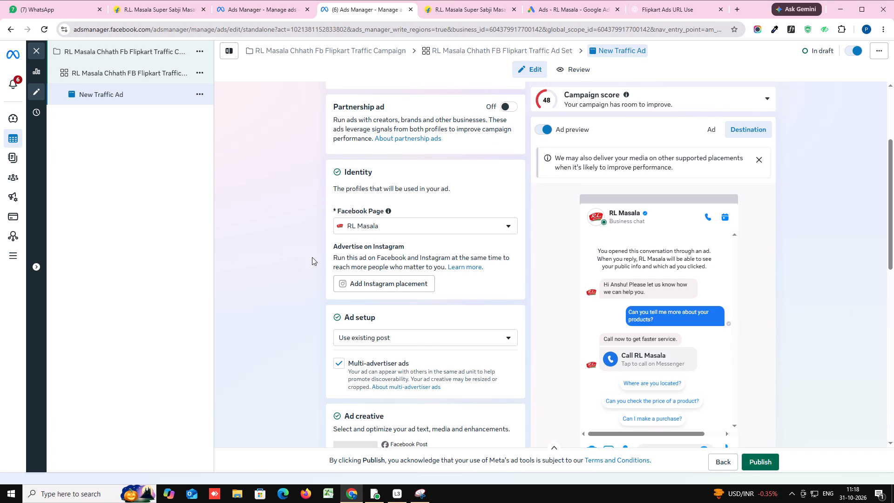
scroll(312, 257, down, 3)
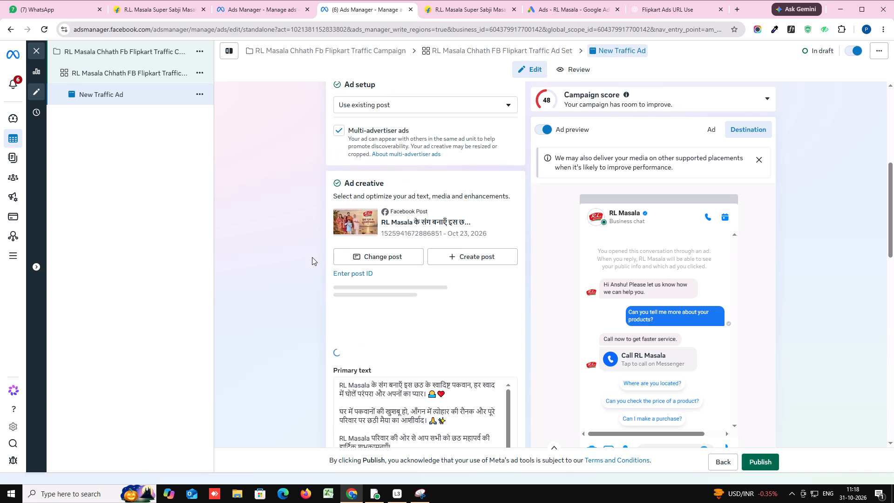
scroll(312, 257, down, 2)
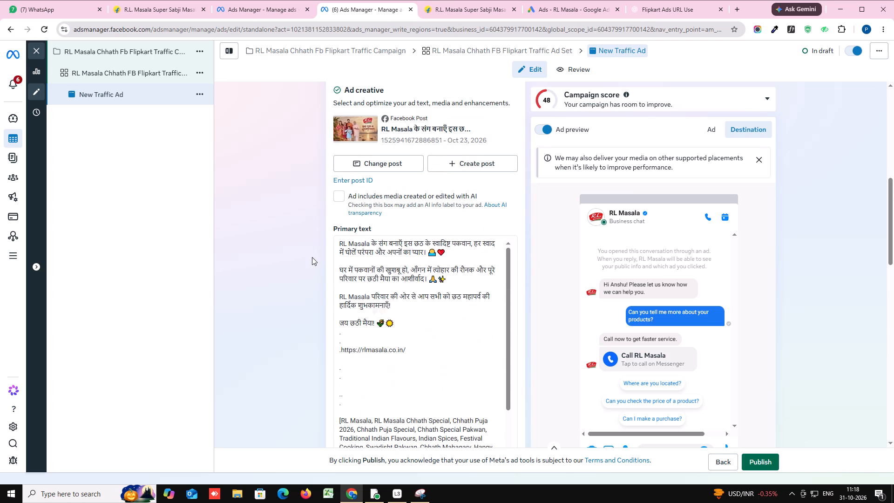
scroll(312, 257, down, 4)
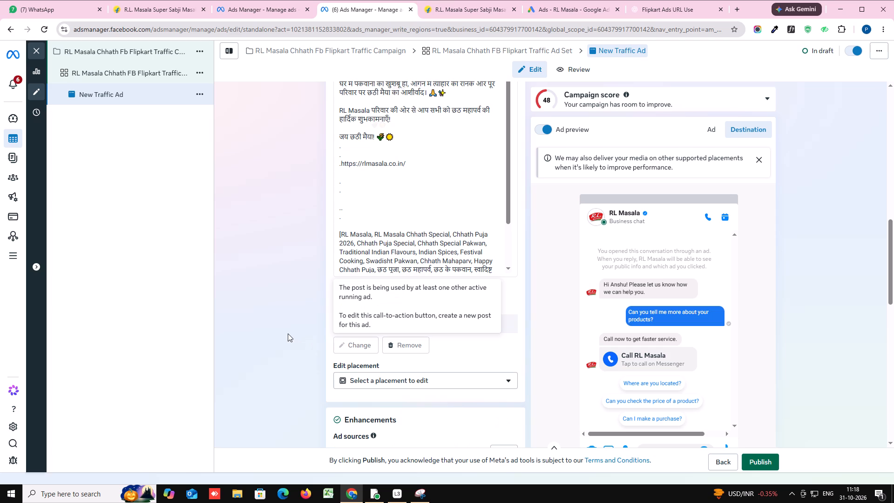
click(281, 304)
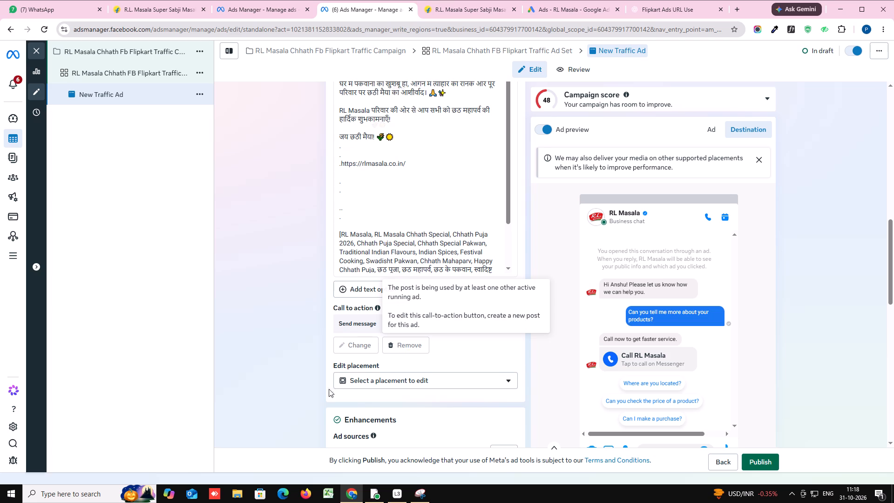
Reload and review the RL Masala Chhath YouTube campaign's ads in Google Ads, and return to the draft New Traffic Ad in Ads Manager.
click(577, 9)
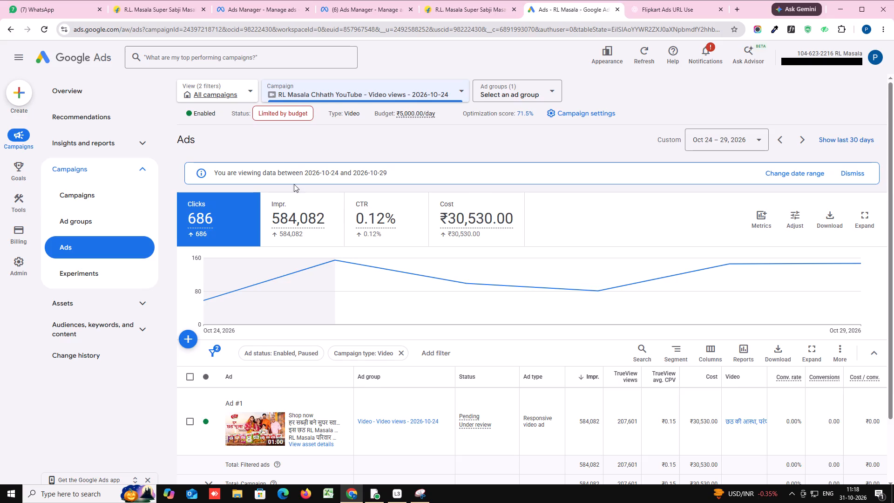
scroll(309, 196, down, 2)
click(43, 29)
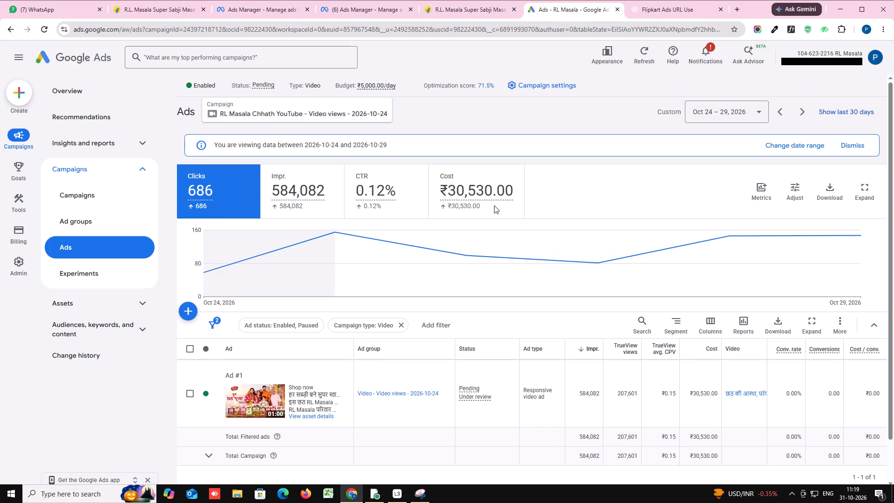
click(259, 6)
click(334, 7)
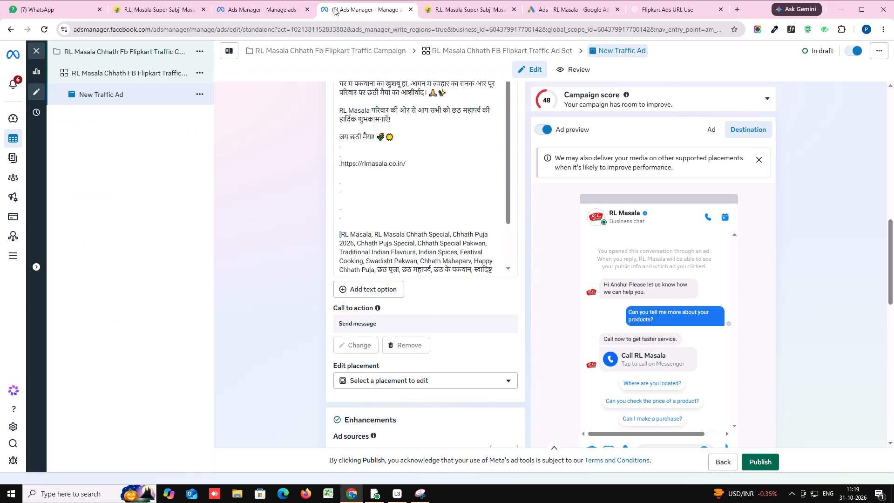
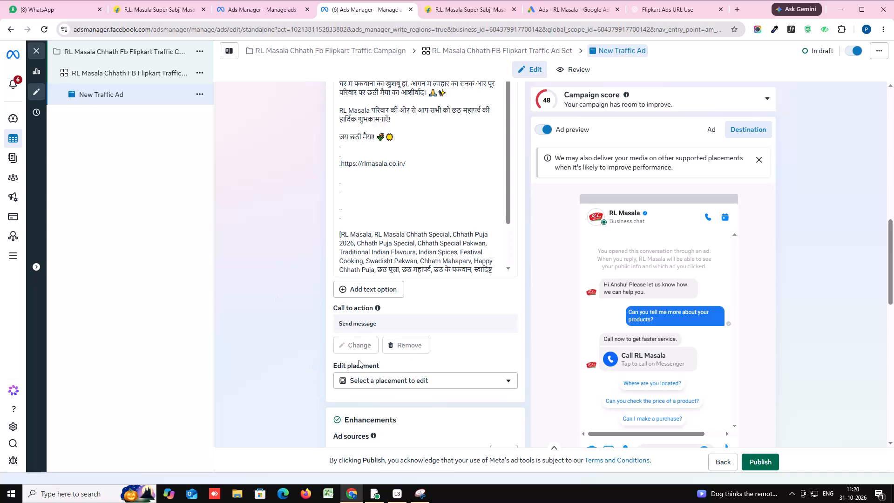
Close the ad editor and turn off the draft New Traffic Ad of the RL Masala Chhath FB Flipkart Traffic ad set.
click(34, 54)
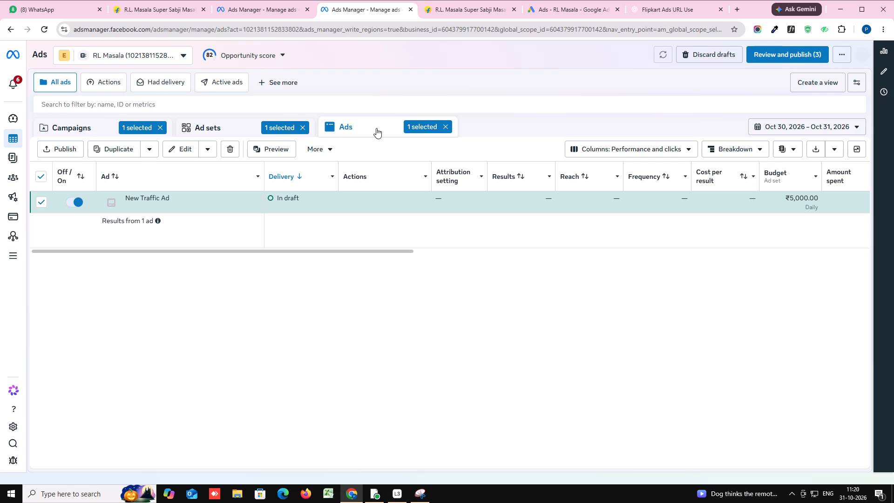
click(76, 202)
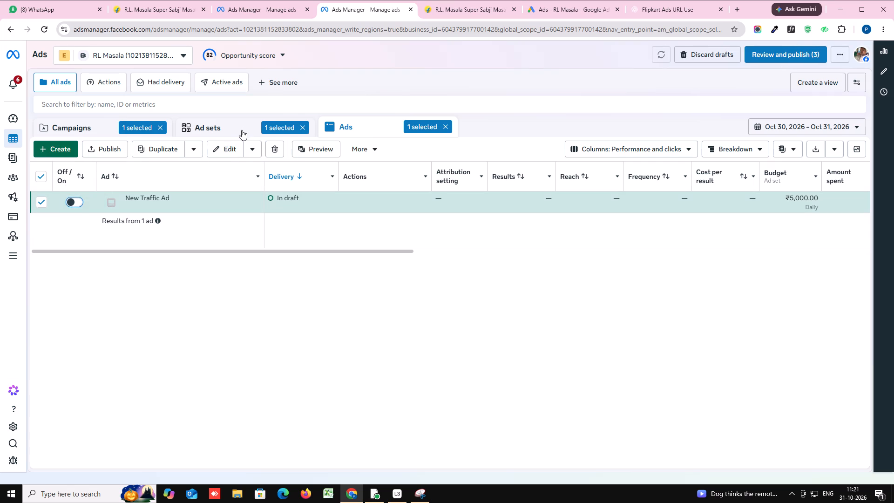
Turn off the draft RL Masala Chhath FB Flipkart Traffic Ad Set.
click(243, 128)
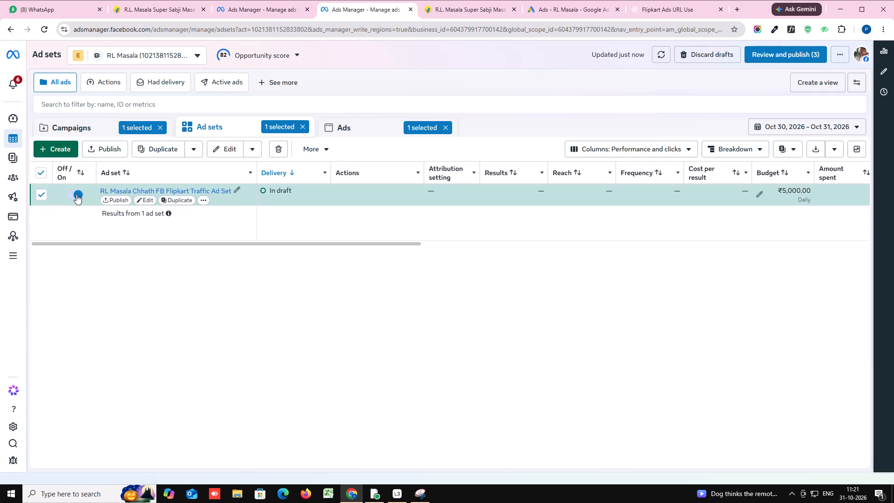
click(76, 194)
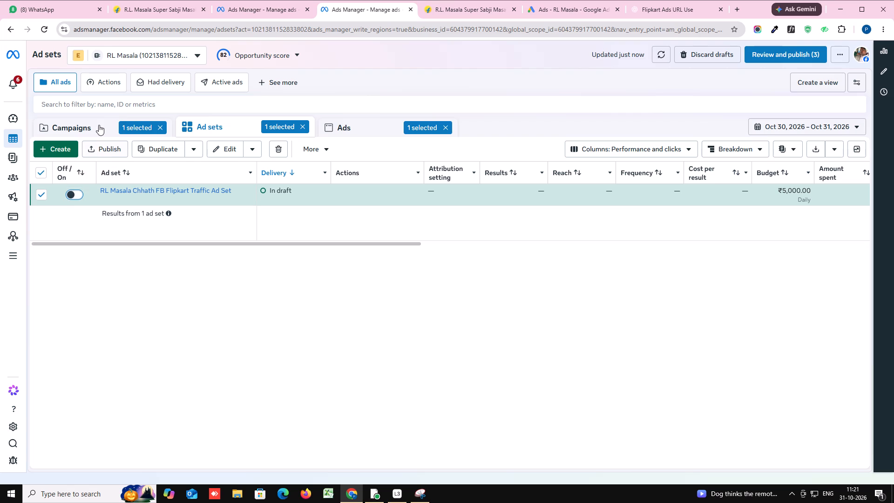
Turn off the draft RL Masala Chhath Fb Flipkart Traffic Campaign in the campaigns list.
click(99, 125)
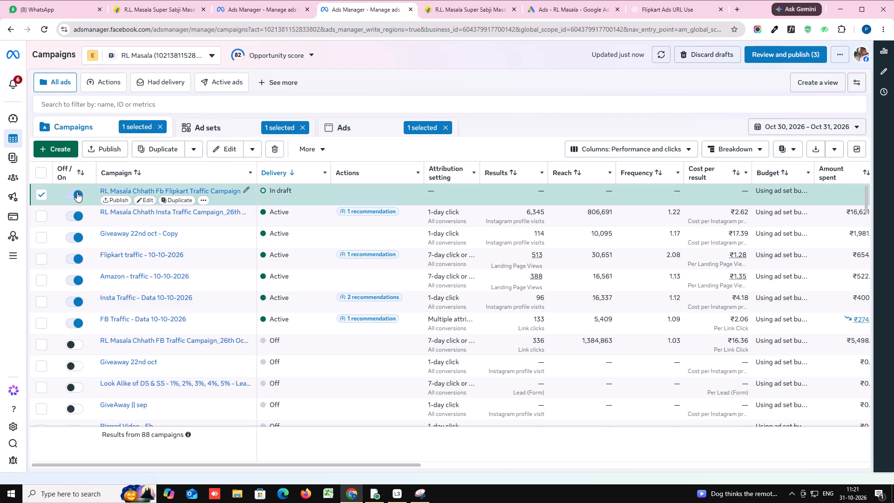
click(77, 192)
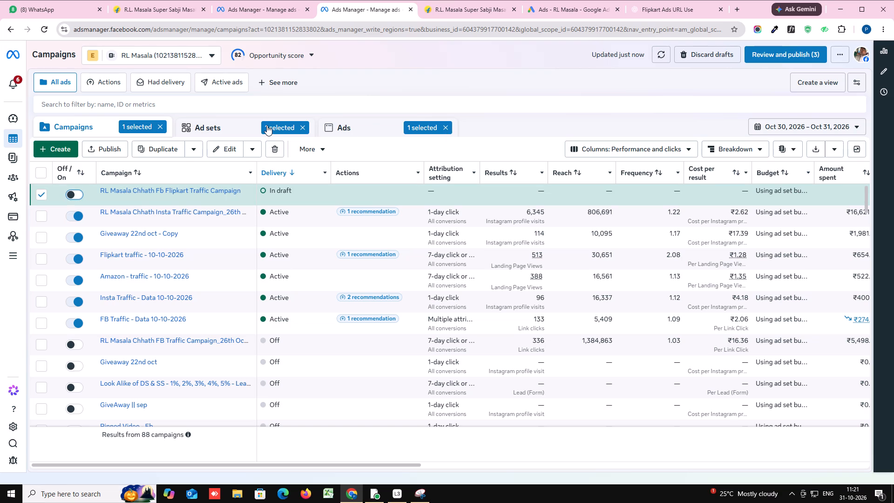
Clear the ad, ad set and campaign selections and return to the full campaigns list.
click(303, 129)
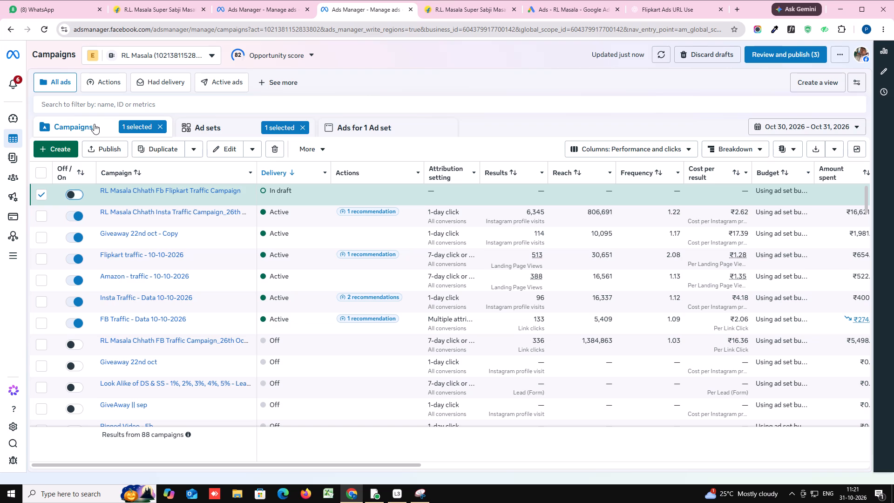
click(304, 128)
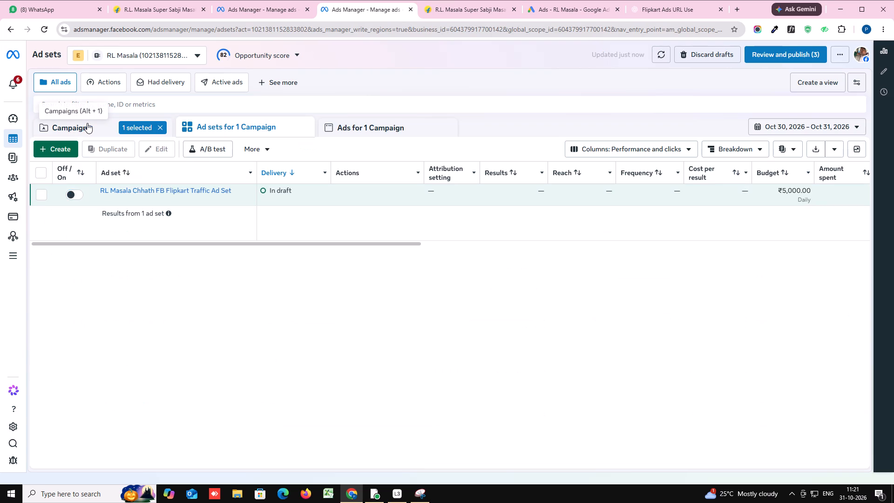
click(160, 126)
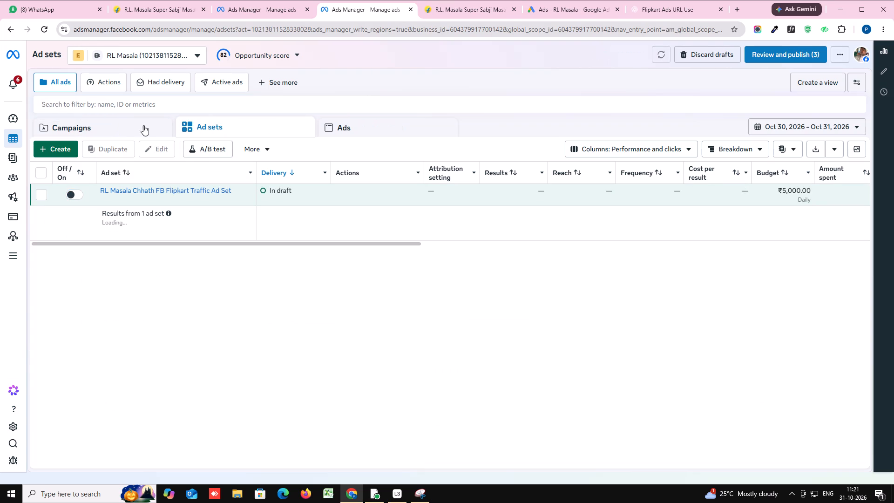
click(110, 122)
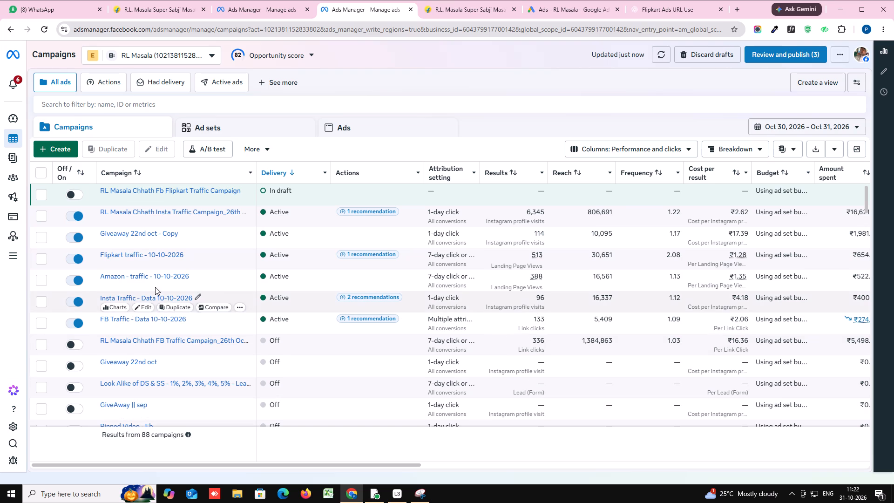
Select the RL Masala Chhath FB Traffic Campaign_26th Oct and turn it back on.
click(39, 344)
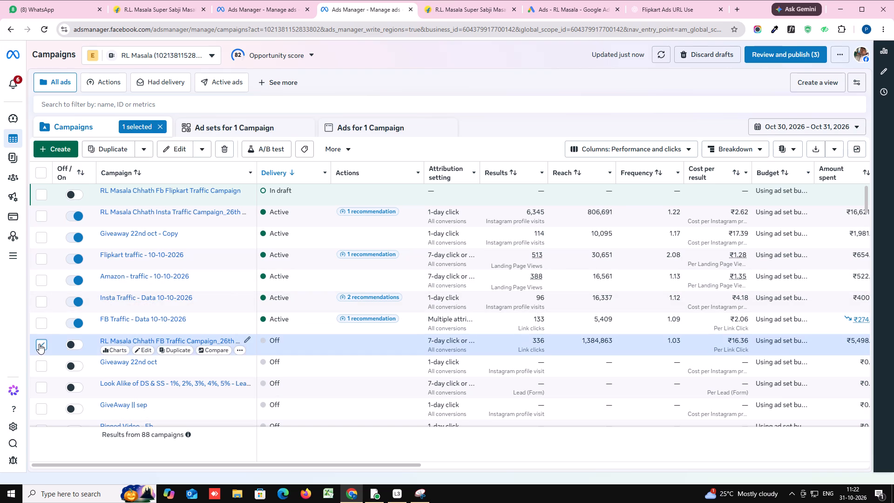
click(71, 346)
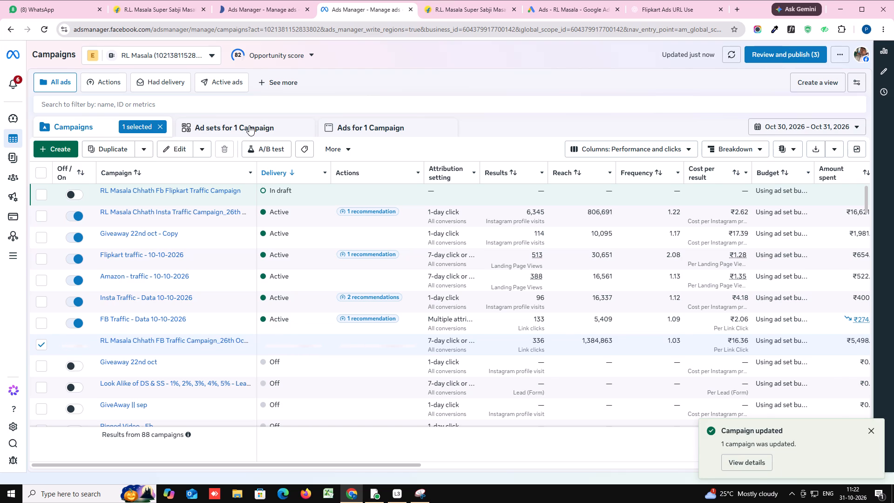
Show the ad sets belonging to the selected RL Masala Chhath FB Traffic Campaign_26th Oct.
click(249, 125)
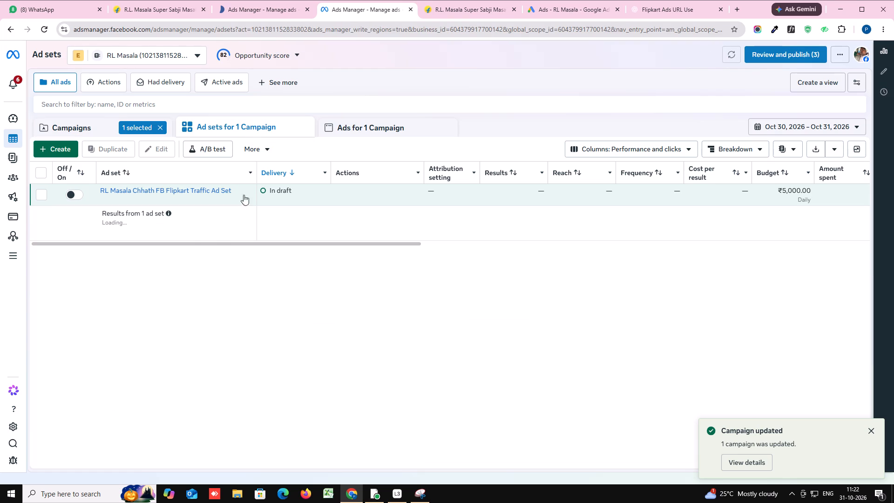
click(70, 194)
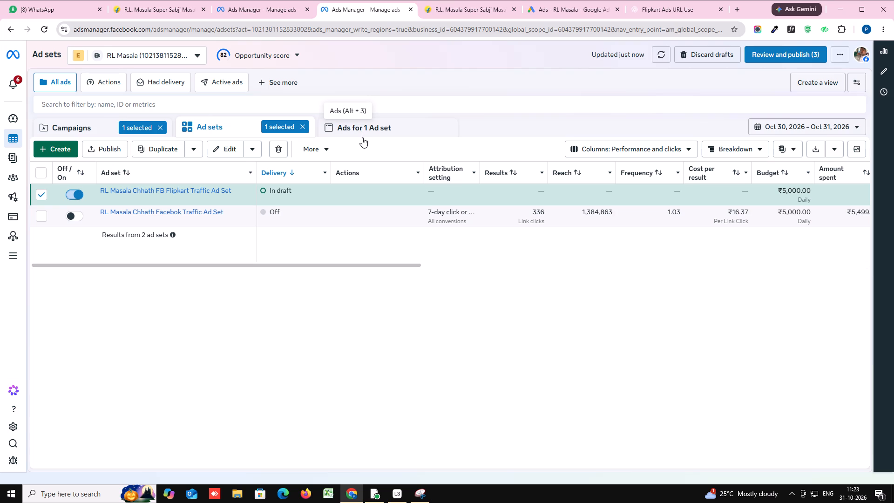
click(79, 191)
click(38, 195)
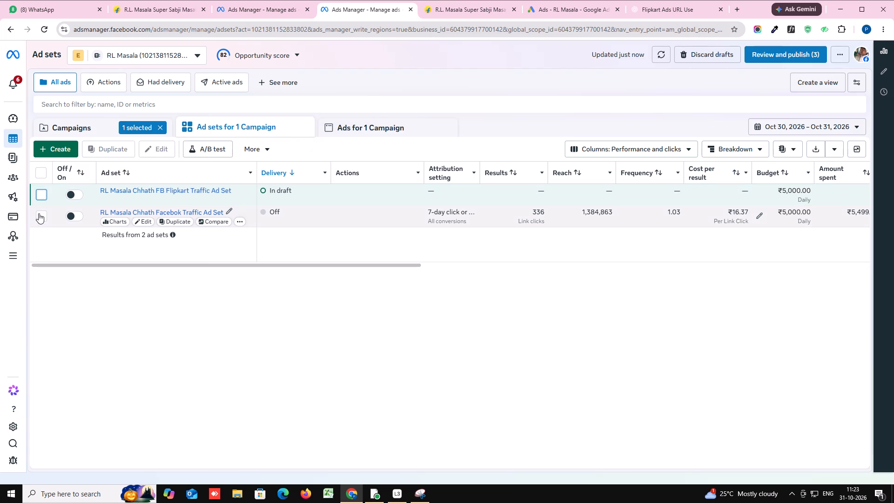
Select the RL Masala Chhath Facebok Traffic Ad Set and turn it back on.
click(39, 214)
click(70, 217)
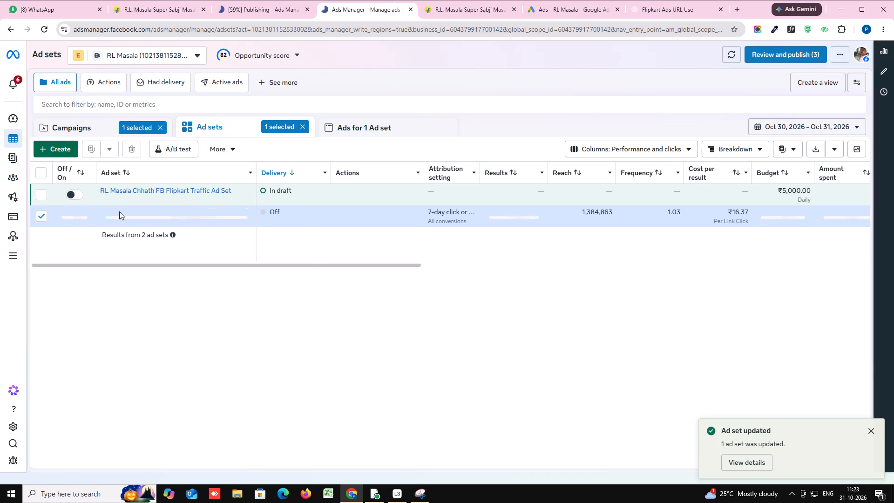
Turn on the non-draft New Traffic Ad within the RL Masala Chhath Facebok Traffic Ad Set.
click(367, 127)
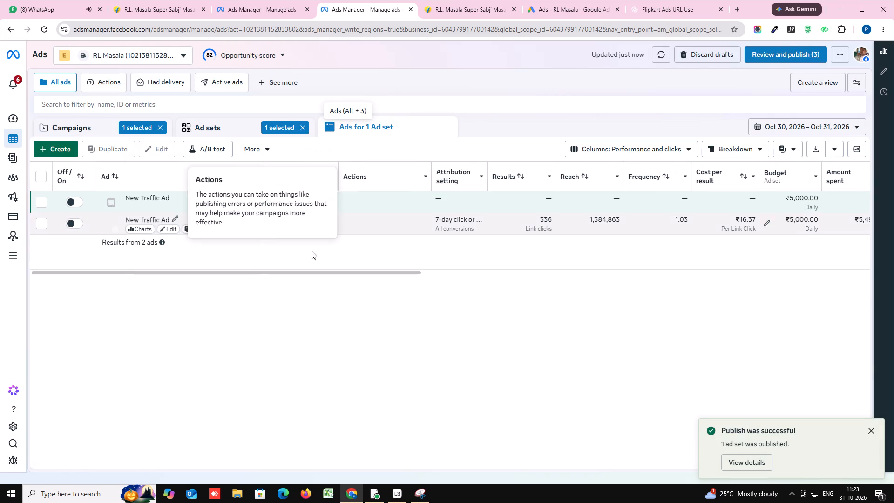
click(74, 221)
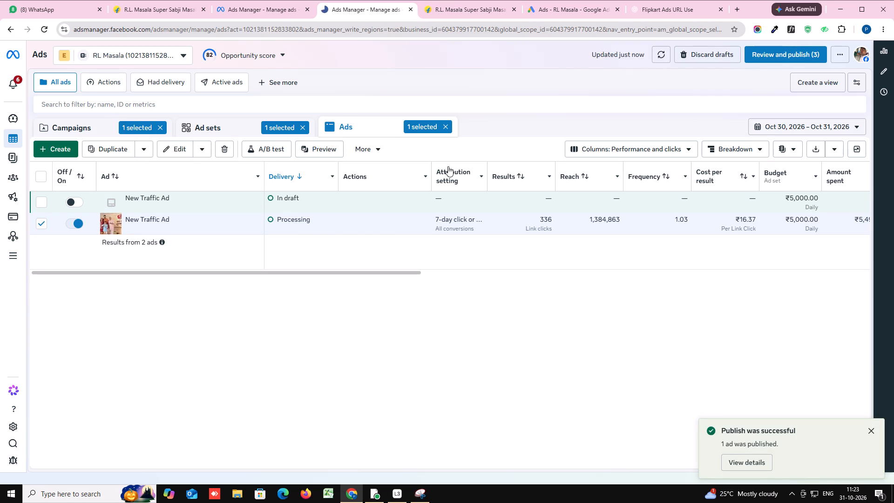
Clear the ad, ad set and campaign selections and return to the full campaigns list.
click(444, 125)
click(241, 125)
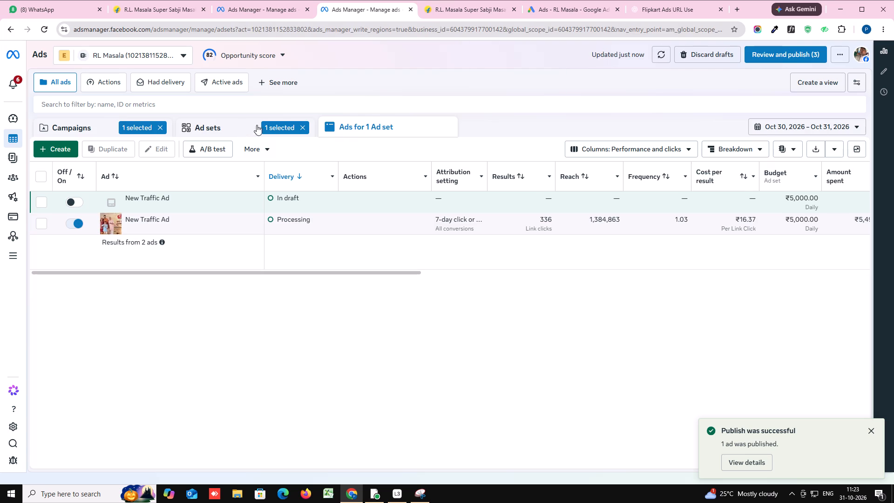
click(306, 125)
click(113, 127)
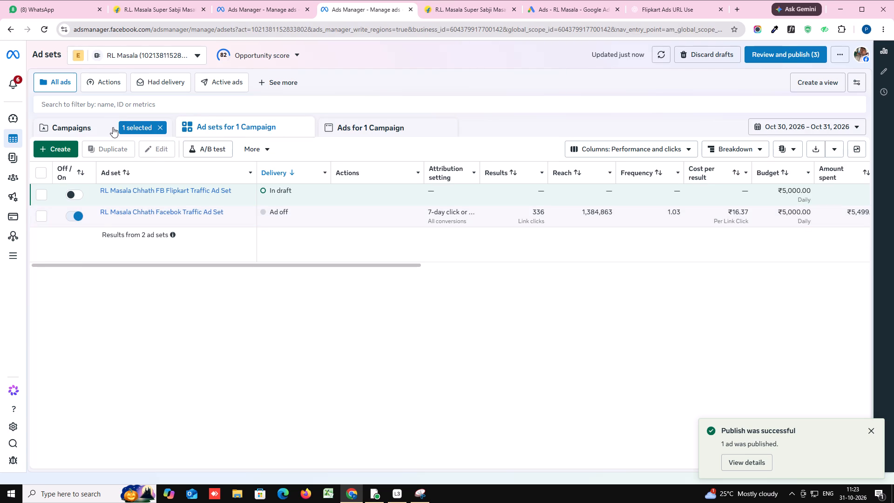
click(157, 123)
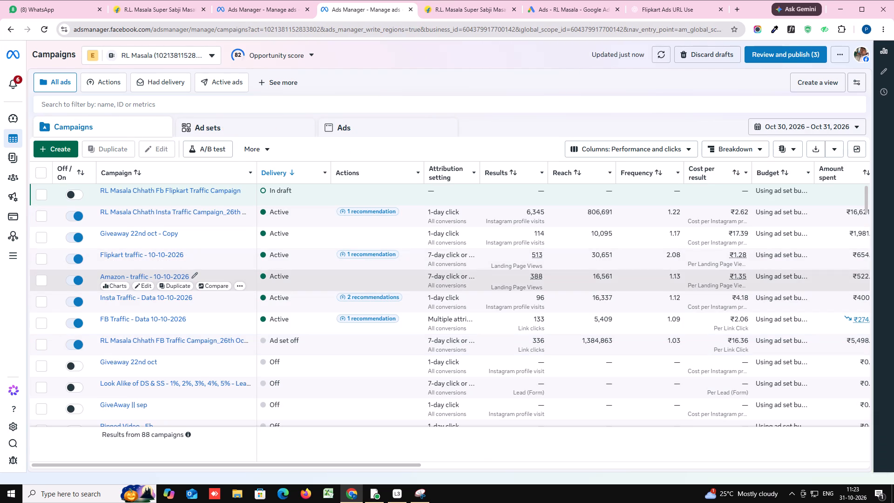
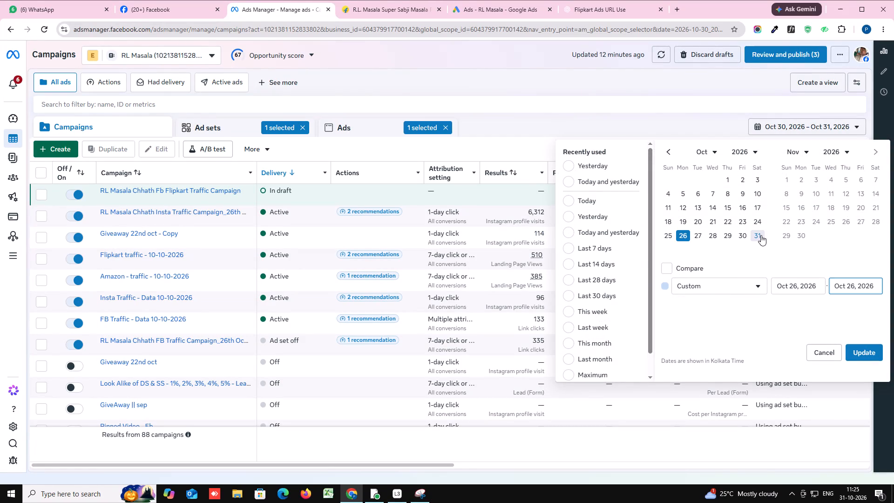
Set the end of the campaigns list's reporting period to Oct 31, 2026, and apply the Oct 26 – Oct 31 range.
click(761, 235)
click(858, 351)
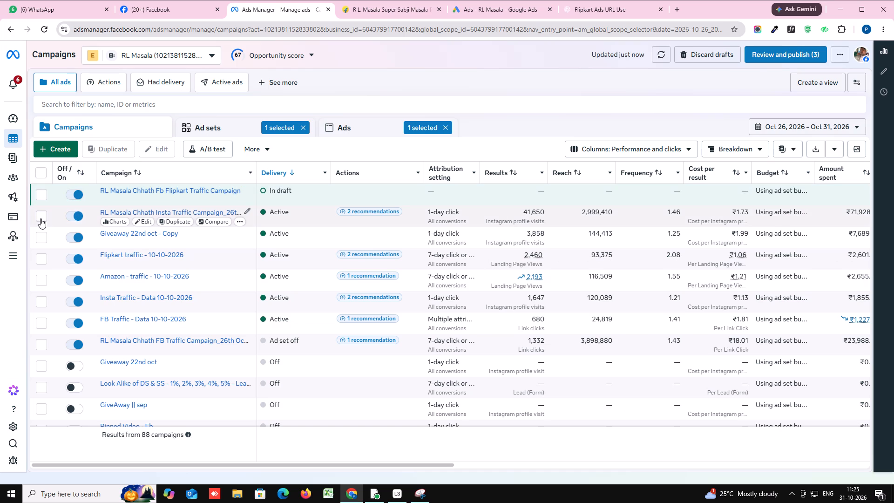
Select the draft RL Masala Chhath Fb Flipkart Traffic Campaign in the campaigns list.
click(41, 196)
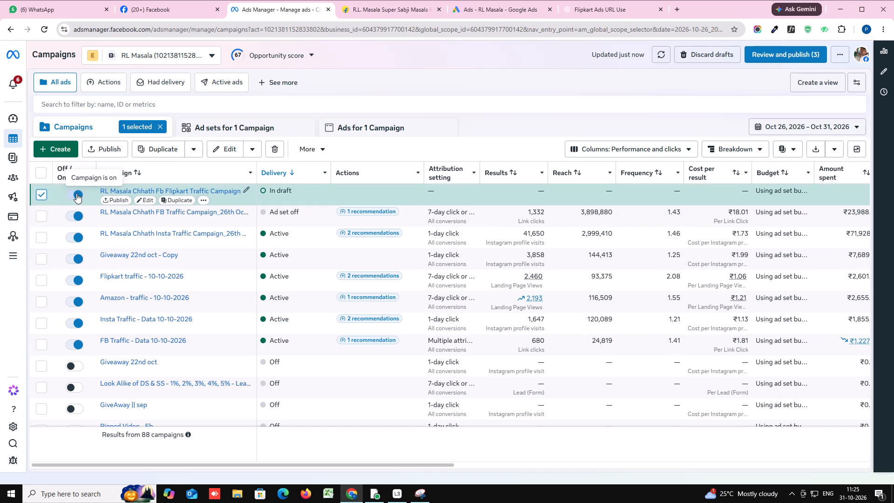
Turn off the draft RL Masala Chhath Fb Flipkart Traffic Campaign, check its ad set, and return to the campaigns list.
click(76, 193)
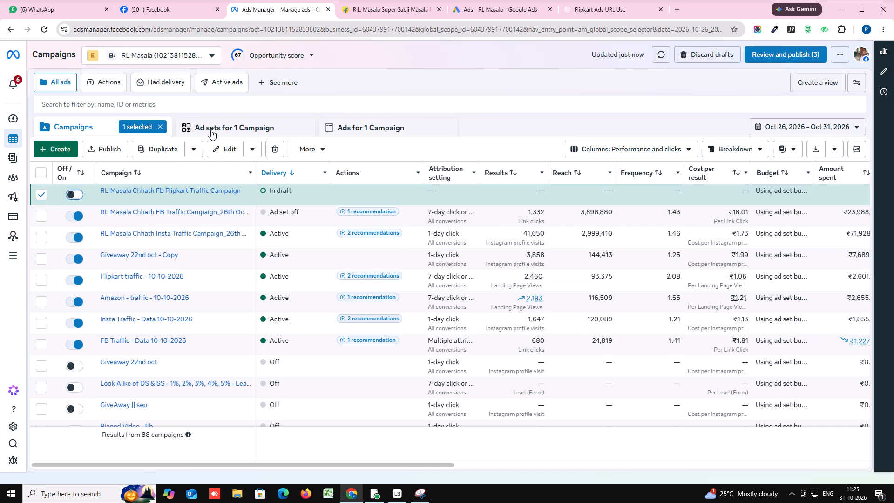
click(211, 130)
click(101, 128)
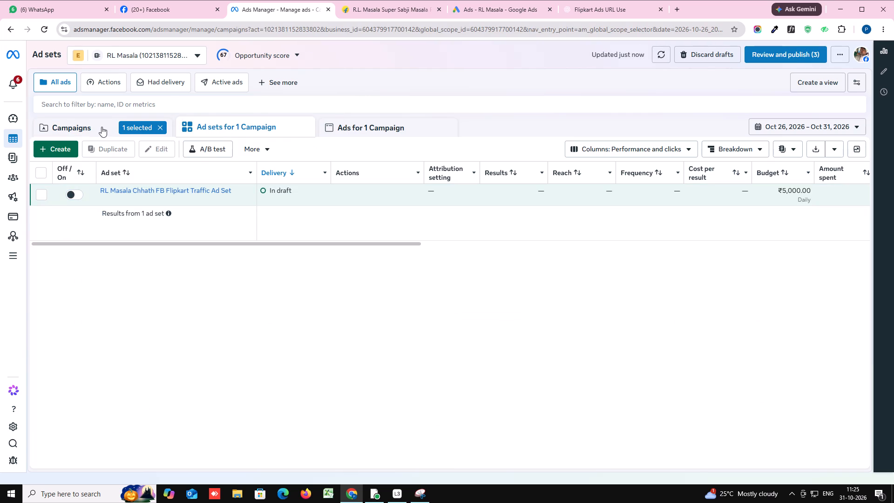
View the ad sets of only the RL Masala Chhath FB and Insta Traffic Campaigns, then return to the campaigns list and deselect both.
click(40, 194)
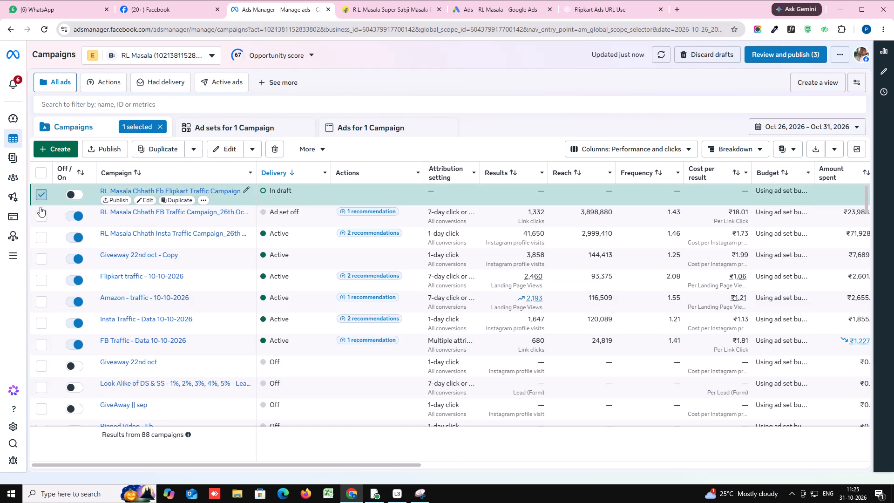
click(40, 213)
click(40, 240)
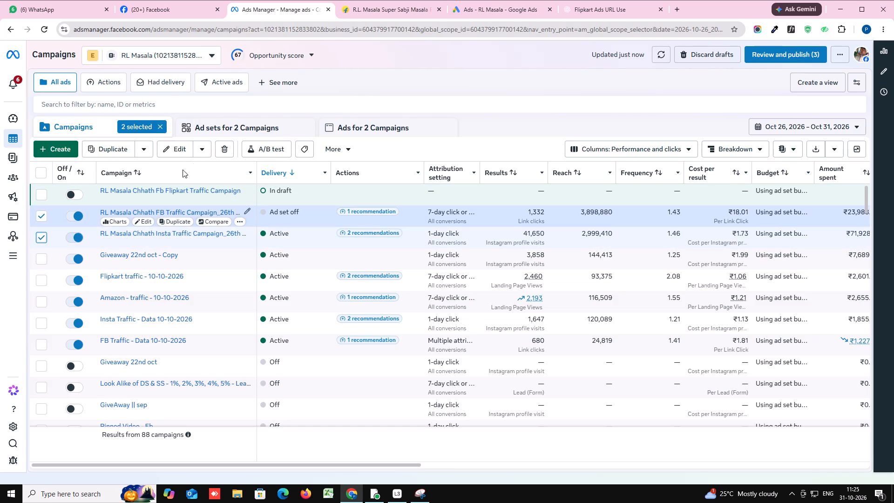
click(203, 125)
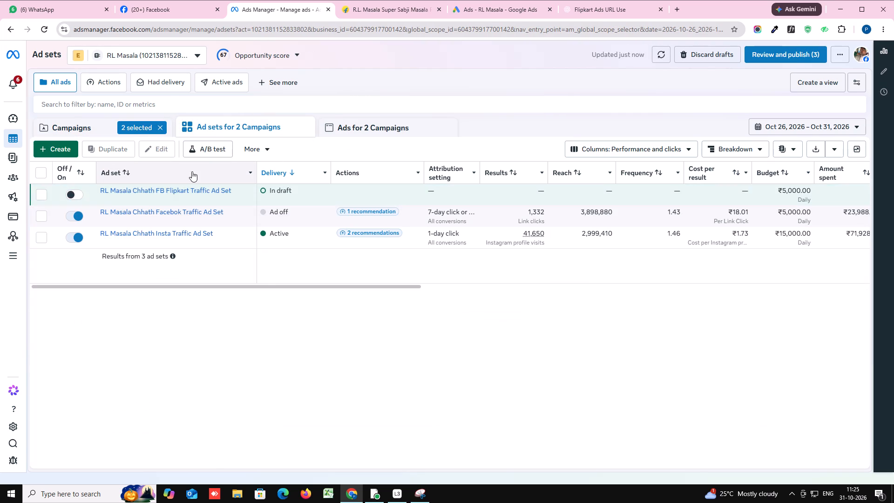
click(91, 127)
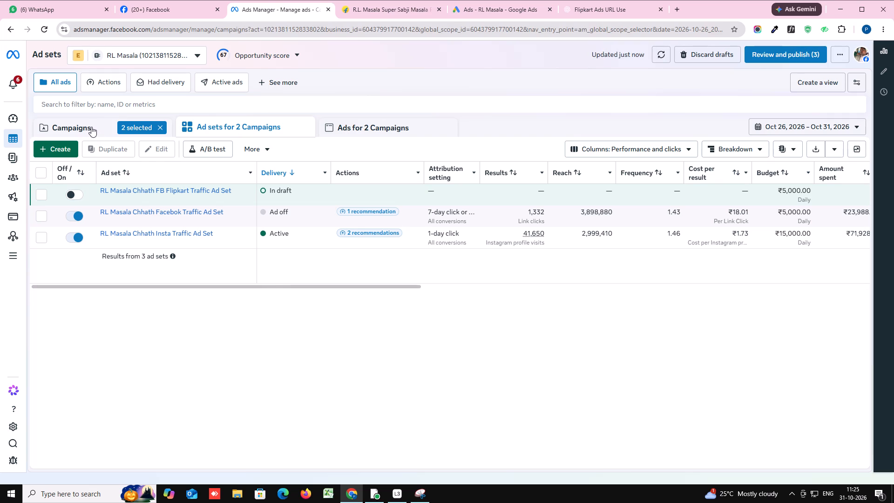
click(41, 218)
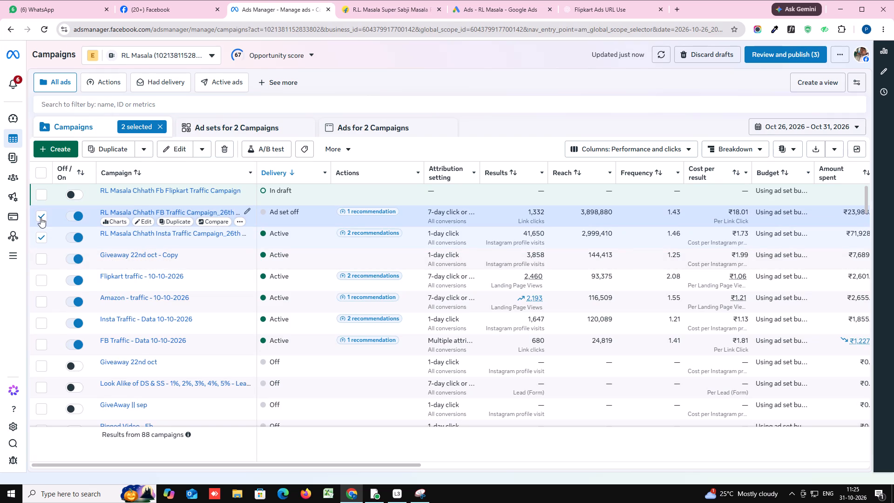
click(43, 242)
Delete the draft RL Masala Chhath Fb Flipkart Traffic Campaign.
click(40, 196)
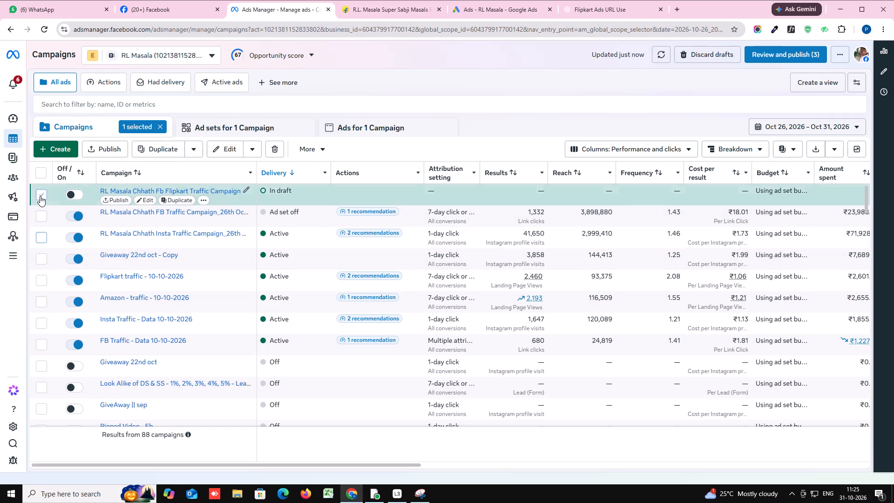
click(271, 147)
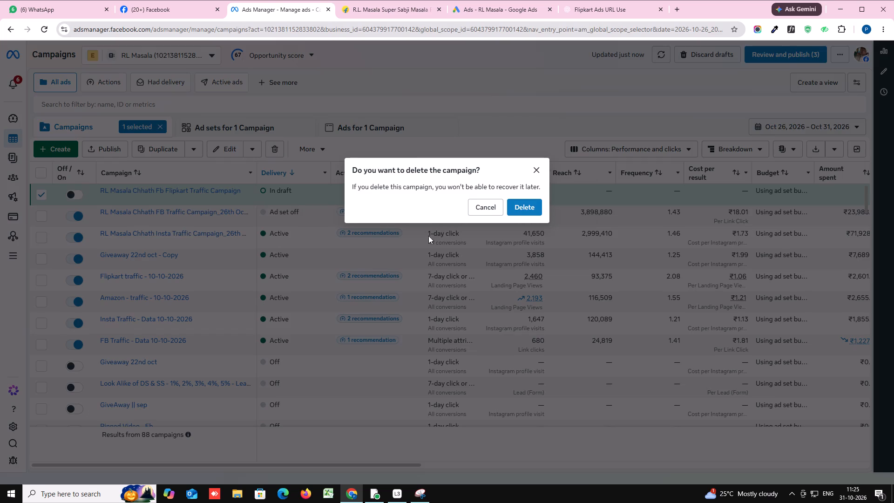
click(519, 204)
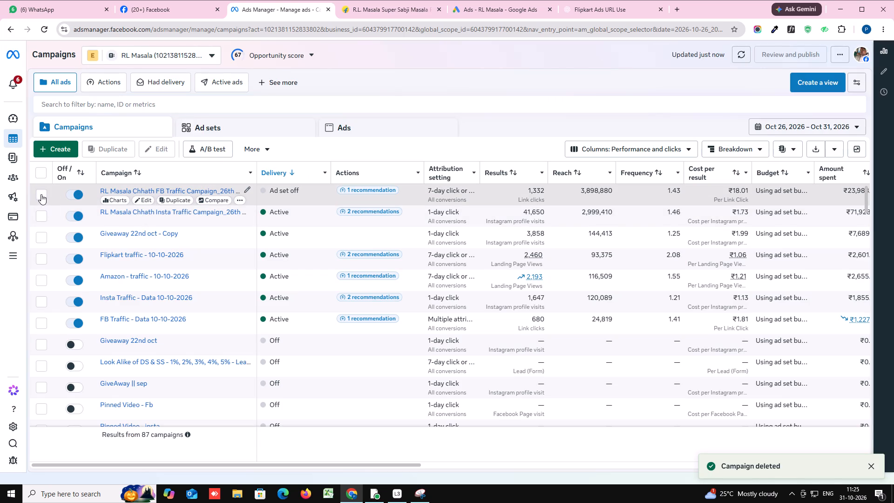
Examine the budget, amount spent and schedule of the ad sets in the RL Masala Chhath FB and Insta Traffic Campaigns.
click(41, 194)
click(41, 218)
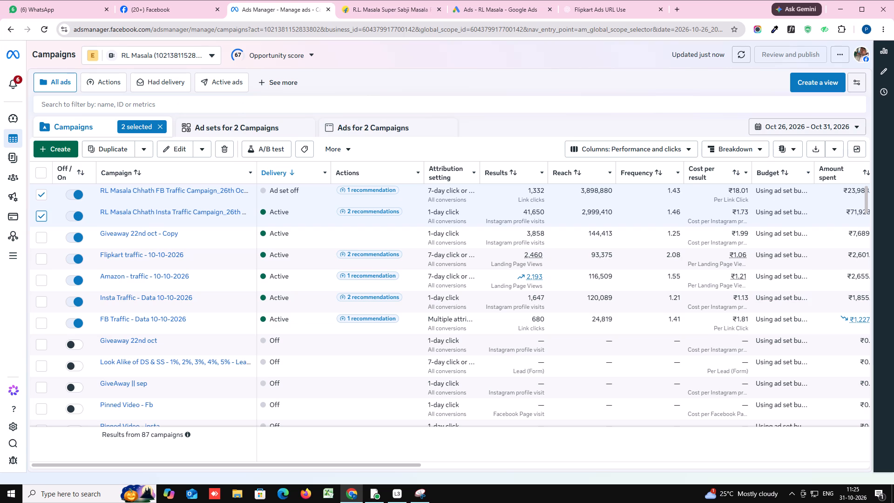
click(215, 123)
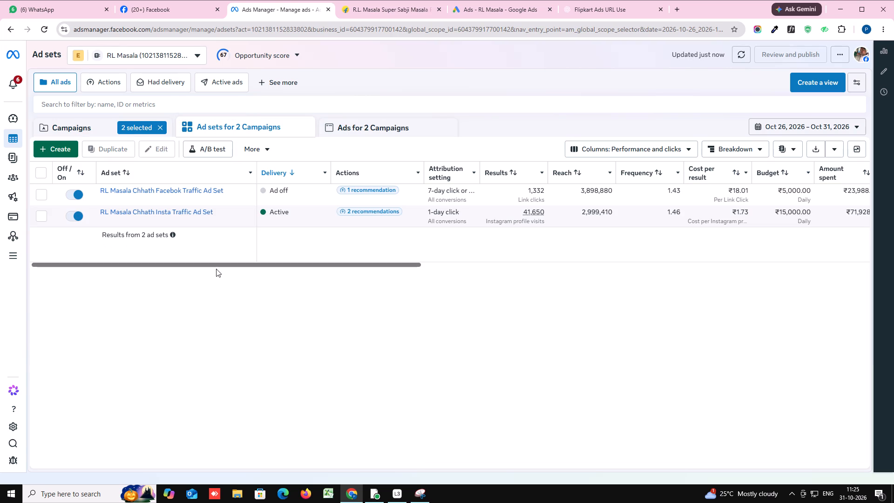
drag(216, 263, 377, 265)
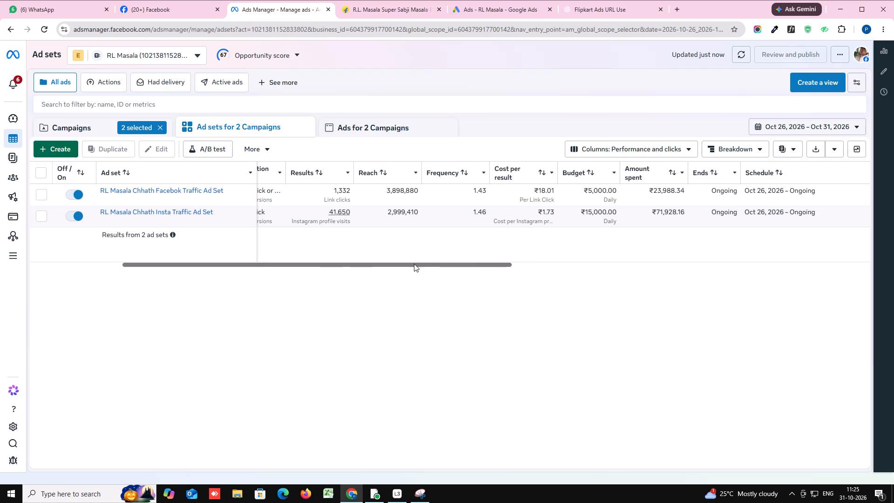